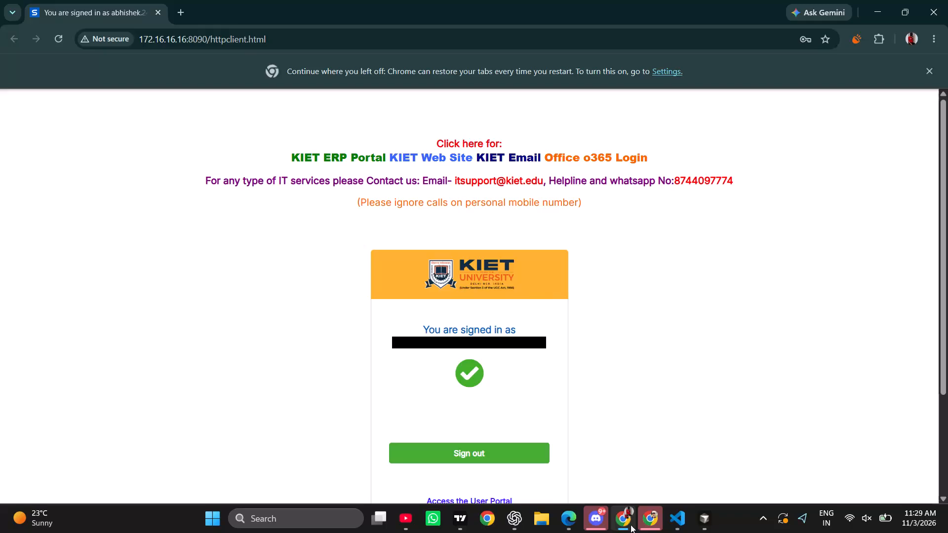
Switch to the other Chrome window and bring up the XAUUSD chart in TradingView.
click(648, 520)
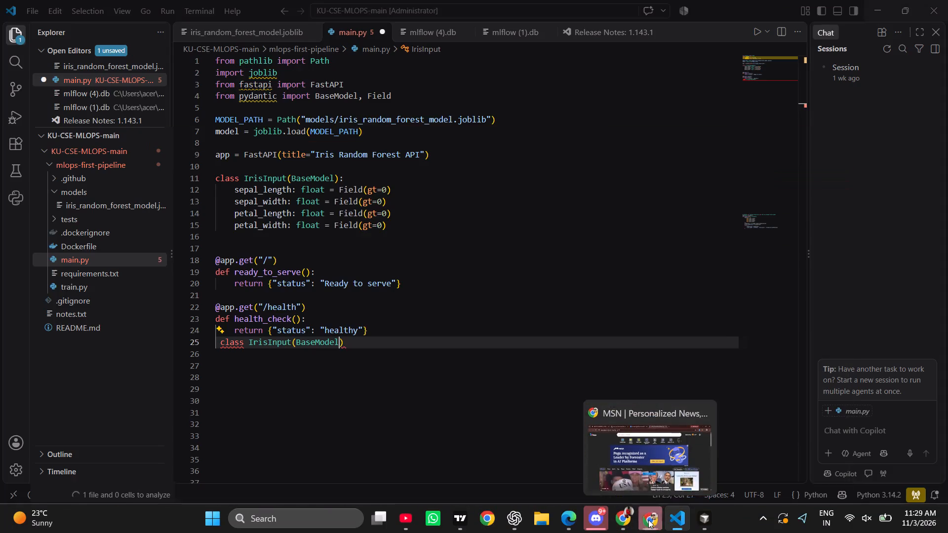
click(648, 520)
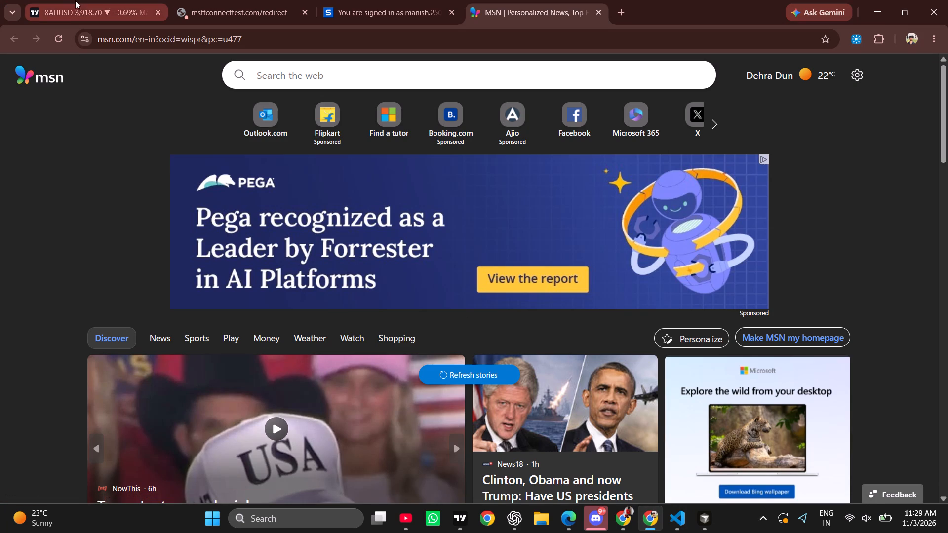
click(106, 6)
Extend the right edge of the latest short position box on the XAUUSD chart to Tue 03 Nov '26 11:30 AM.
drag(282, 218, 232, 204)
drag(537, 234, 551, 234)
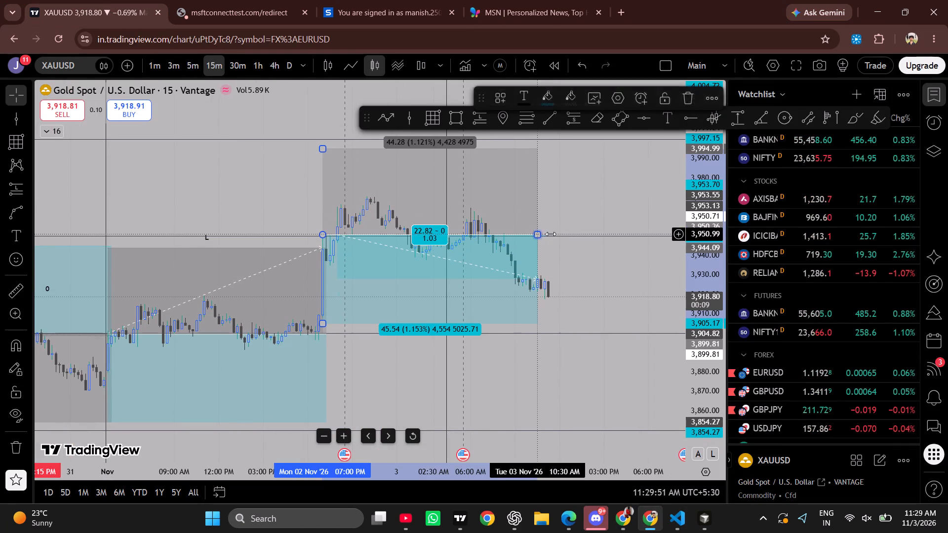
drag(551, 234, 552, 234)
Examine the older XAUUSD 15-minute price action and marked position boxes, going back to around 22–28 September.
drag(444, 470, 658, 451)
drag(716, 255, 766, 505)
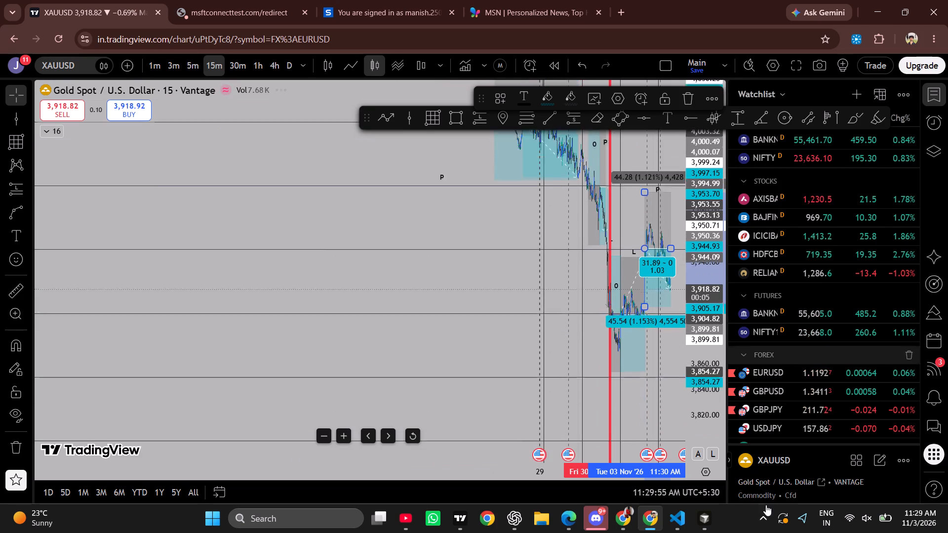
drag(766, 505, 767, 514)
click(413, 328)
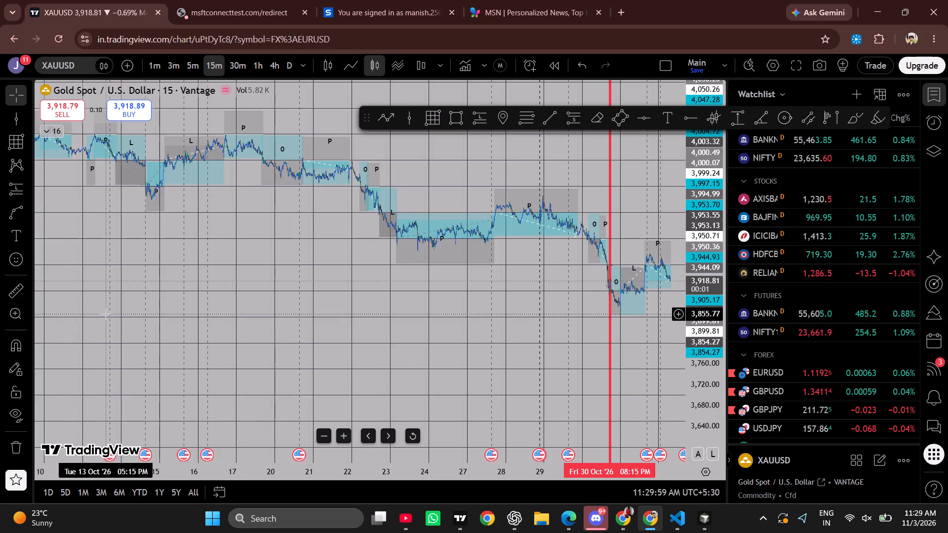
drag(106, 314, 658, 473)
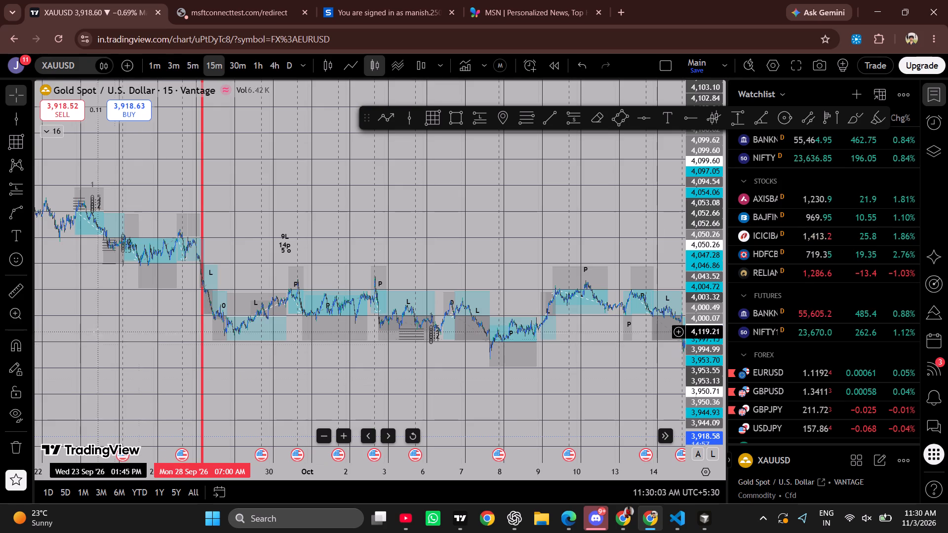
drag(93, 329, 489, 395)
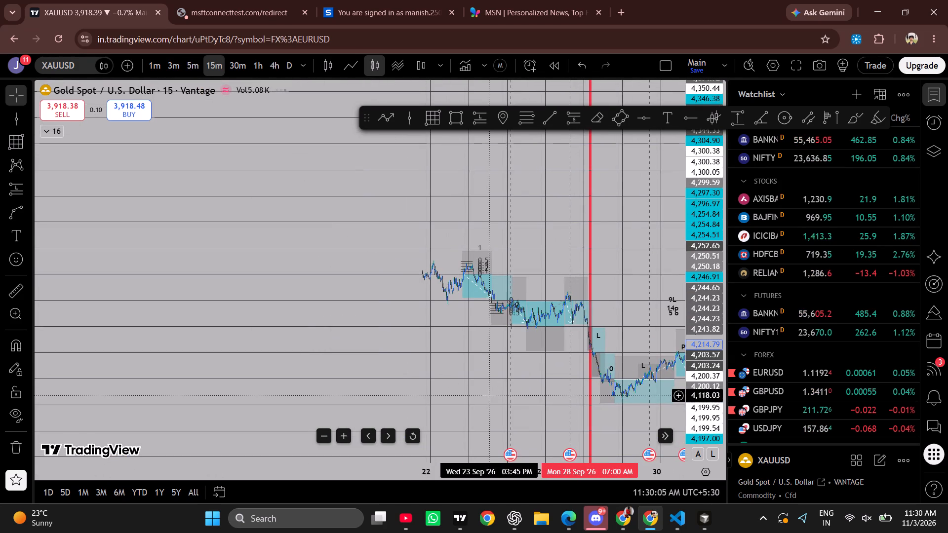
drag(697, 354, 690, 305)
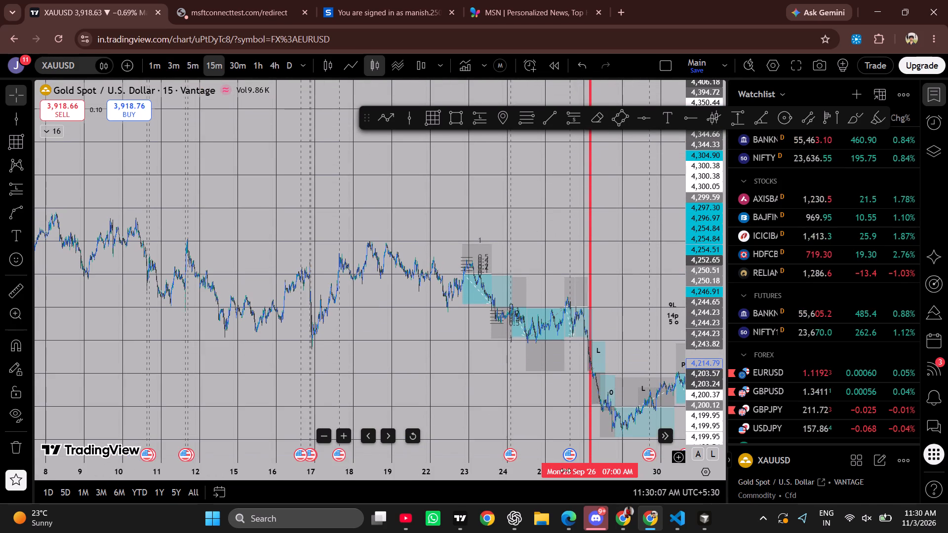
drag(553, 477, 321, 409)
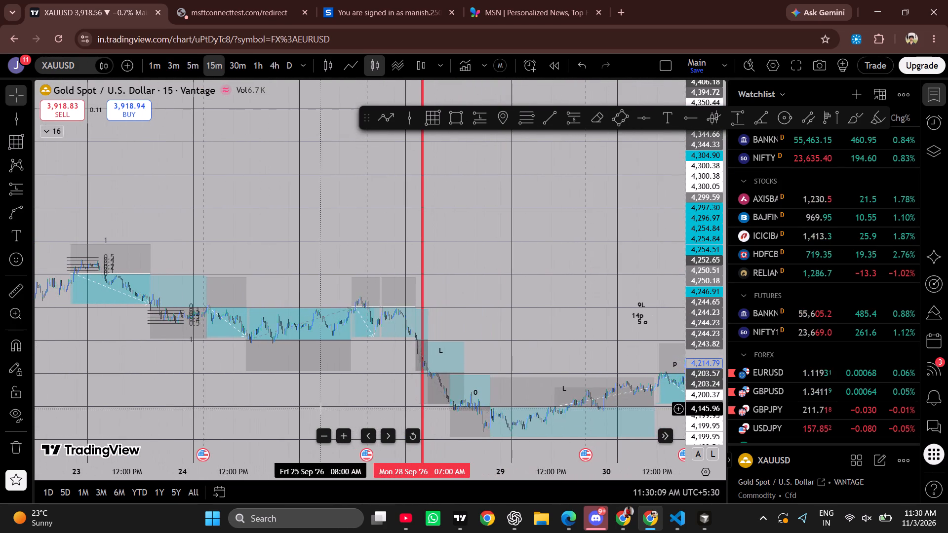
drag(702, 367, 702, 176)
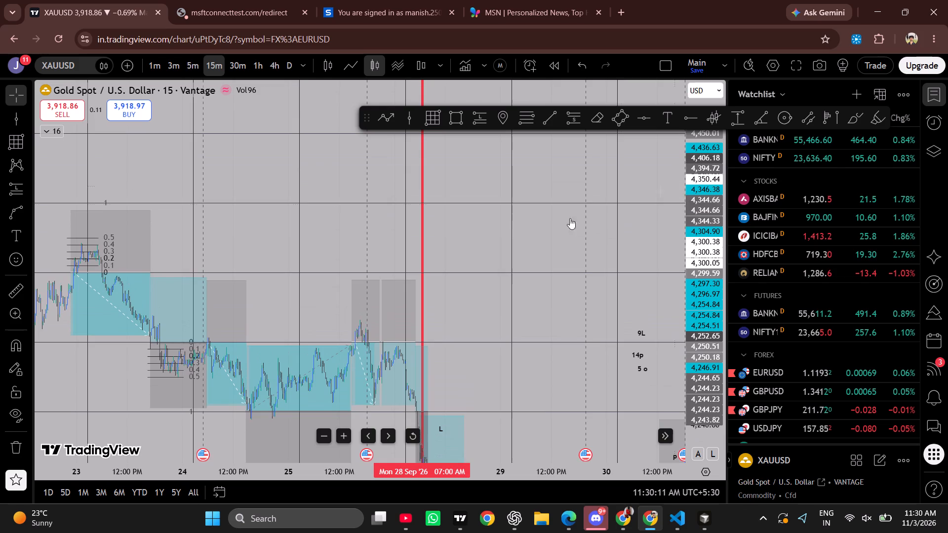
drag(256, 237, 342, 244)
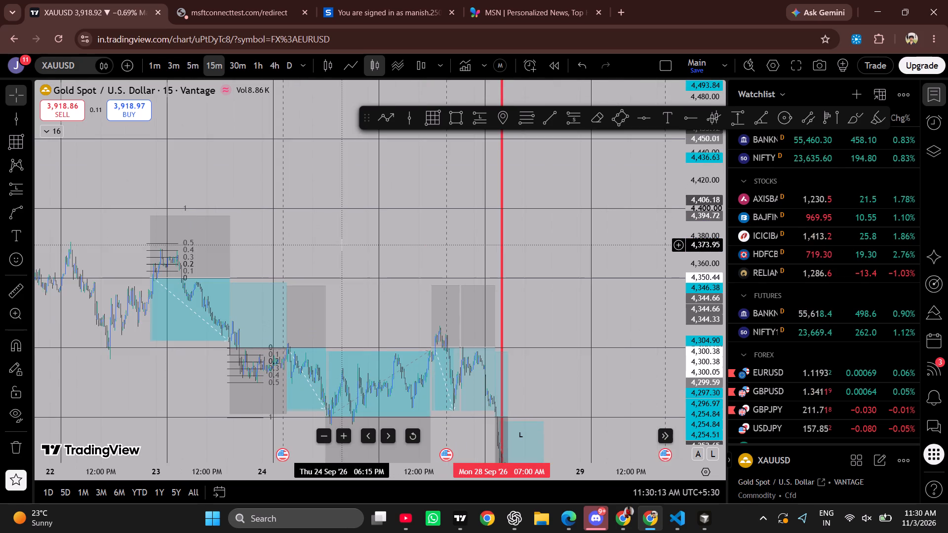
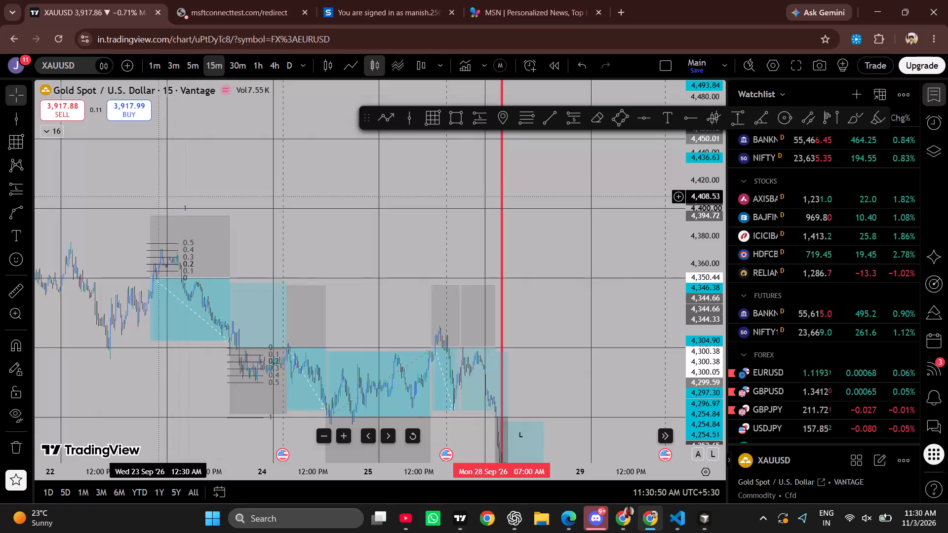
Copy the 23–24 September long position box onto the 22 September rally, with its entry at about 4,300.48.
drag(150, 194, 399, 232)
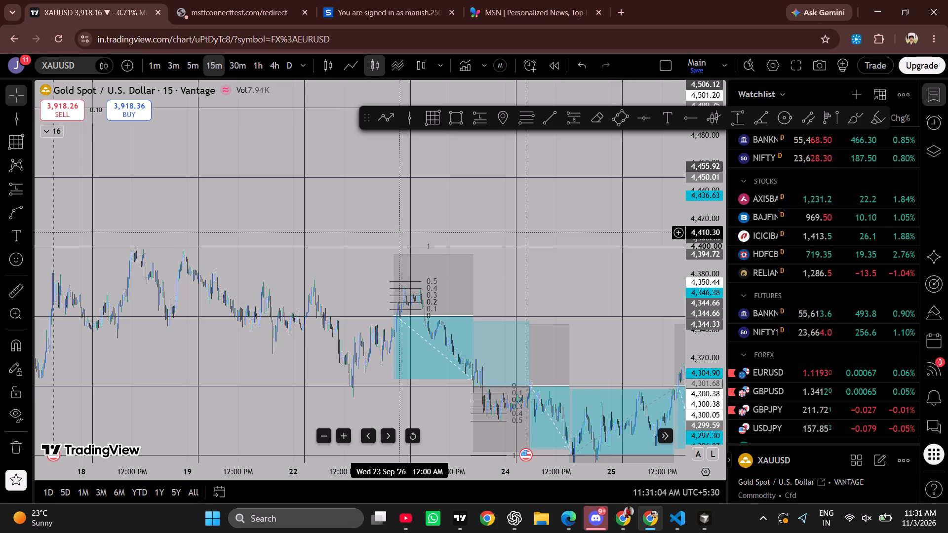
drag(326, 228, 323, 149)
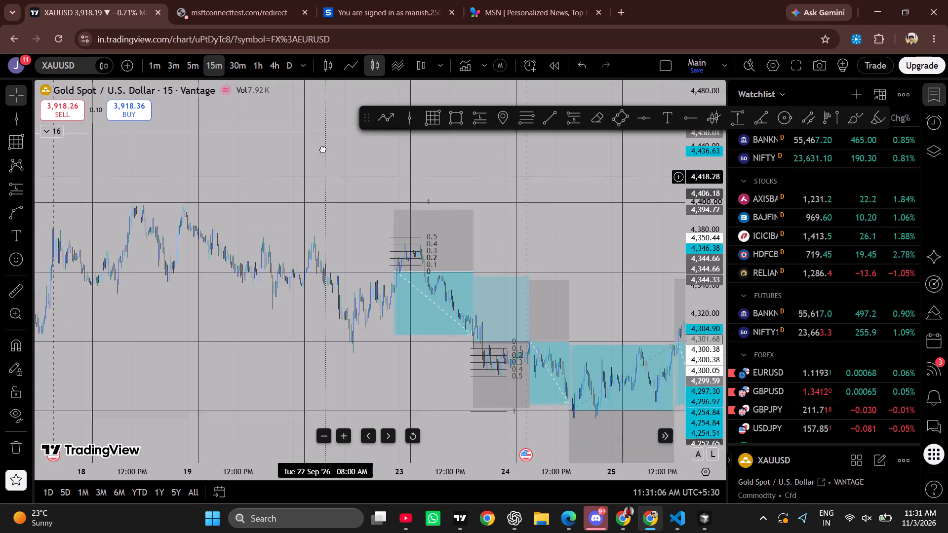
drag(323, 149, 315, 126)
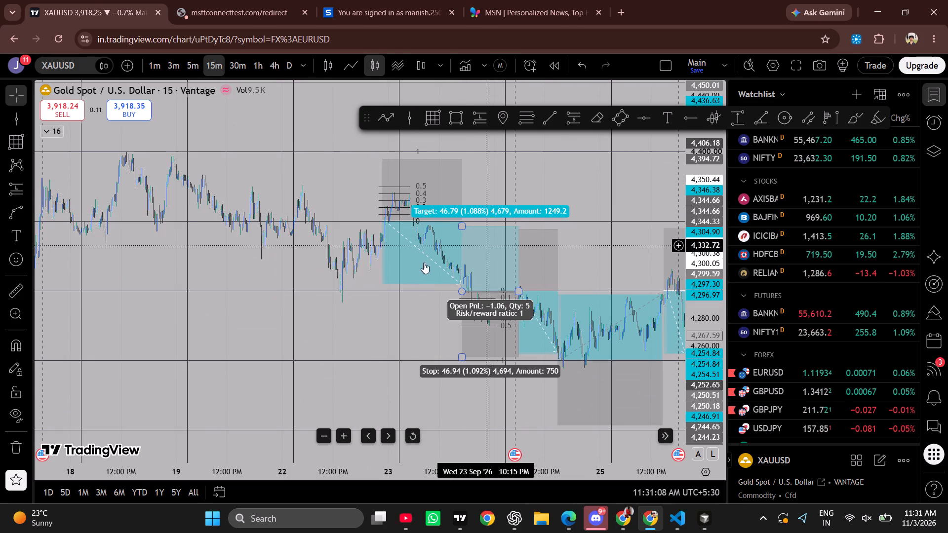
ctrl+drag(489, 250, 443, 263)
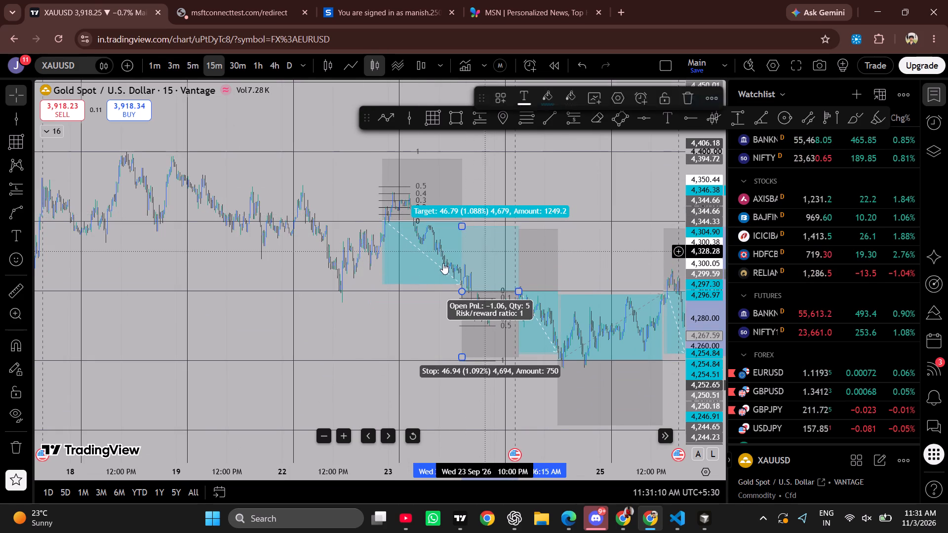
ctrl+drag(443, 263, 351, 251)
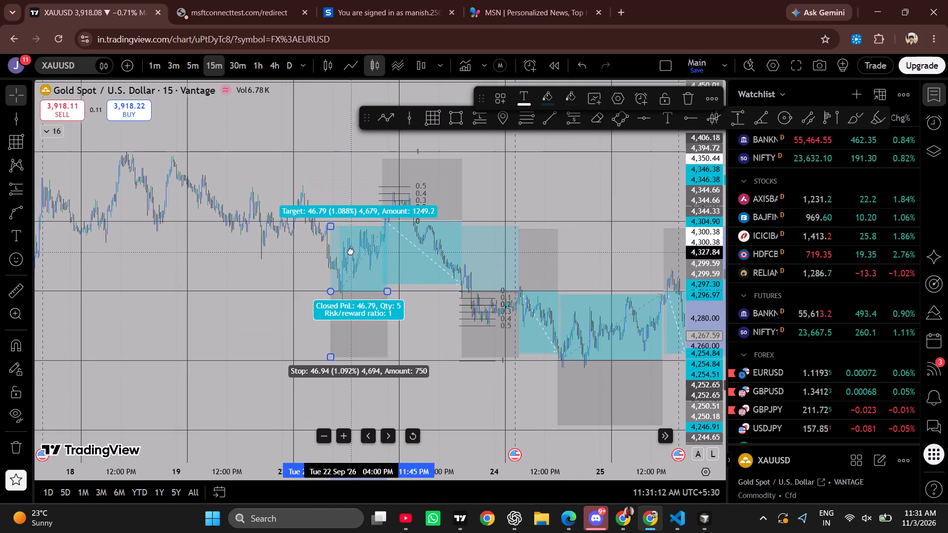
ctrl+drag(351, 251, 351, 251)
click(389, 293)
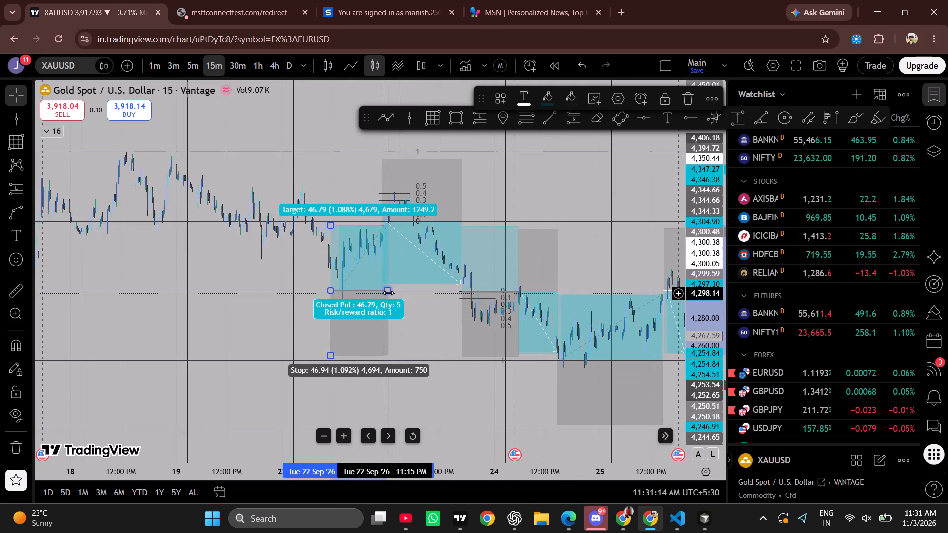
click(240, 261)
Copy the 23–24 September long position box to start Mon 21 Sep 11:15 AM at entry 4,349.69 and extend it into 22 September.
drag(240, 261, 262, 277)
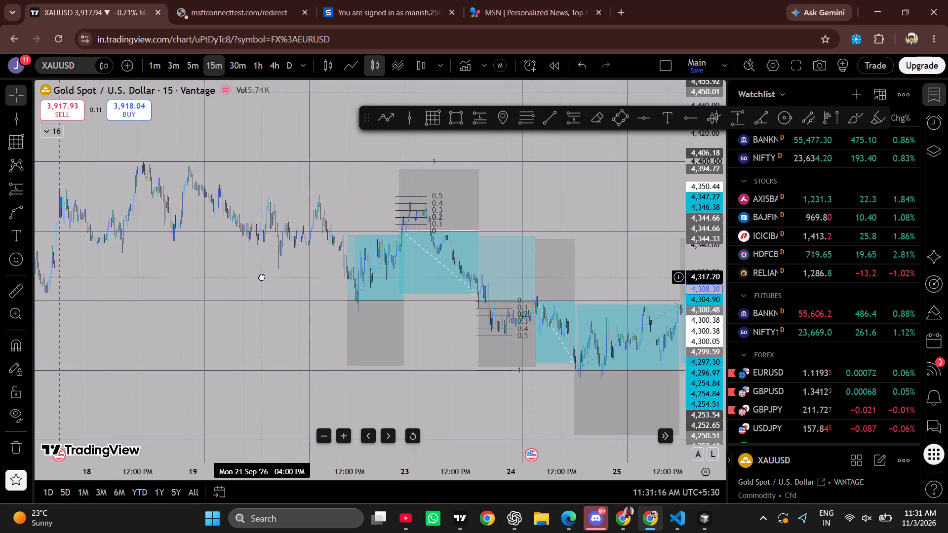
drag(262, 277, 284, 282)
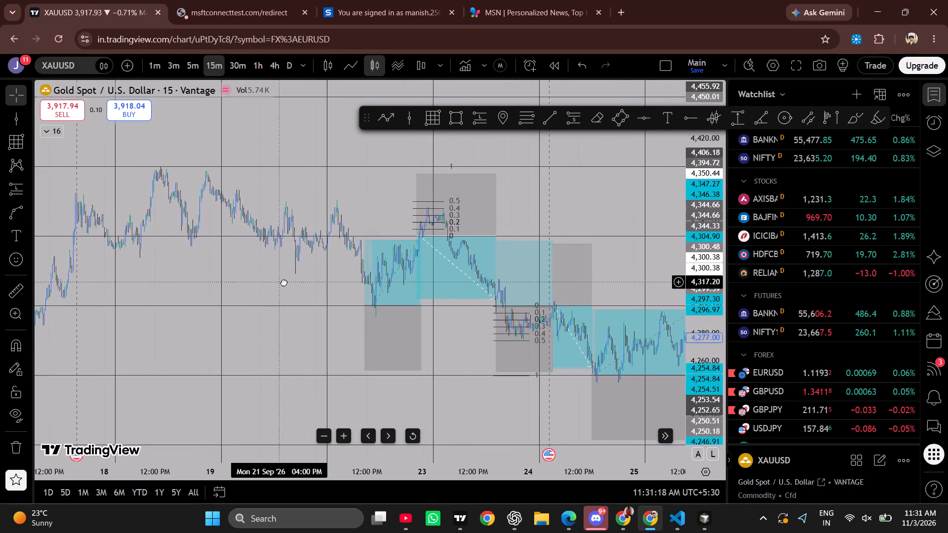
drag(284, 282, 309, 288)
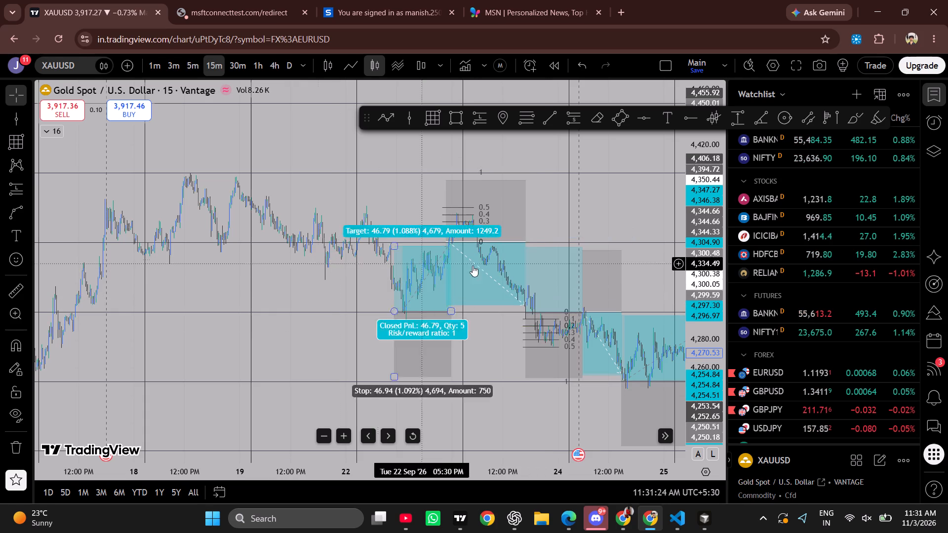
ctrl+drag(545, 281, 309, 183)
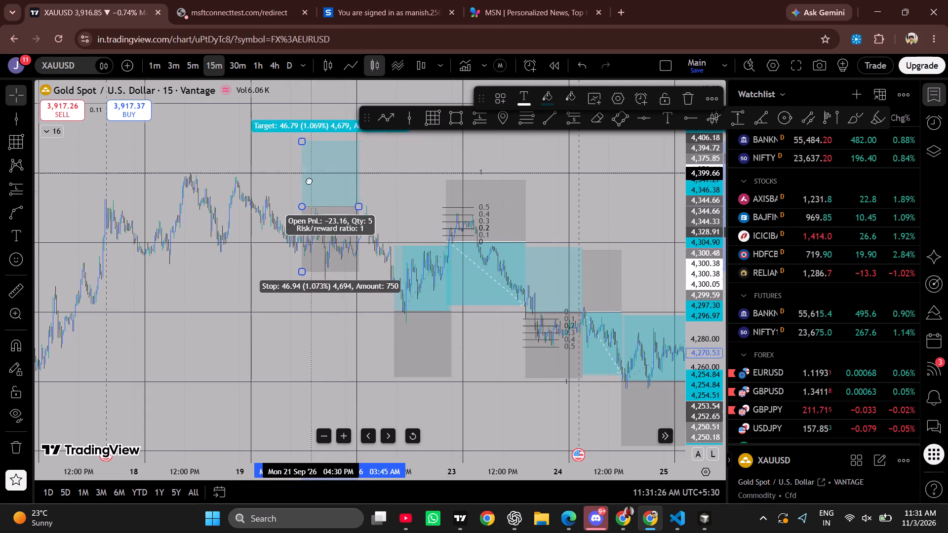
ctrl+drag(309, 183, 294, 210)
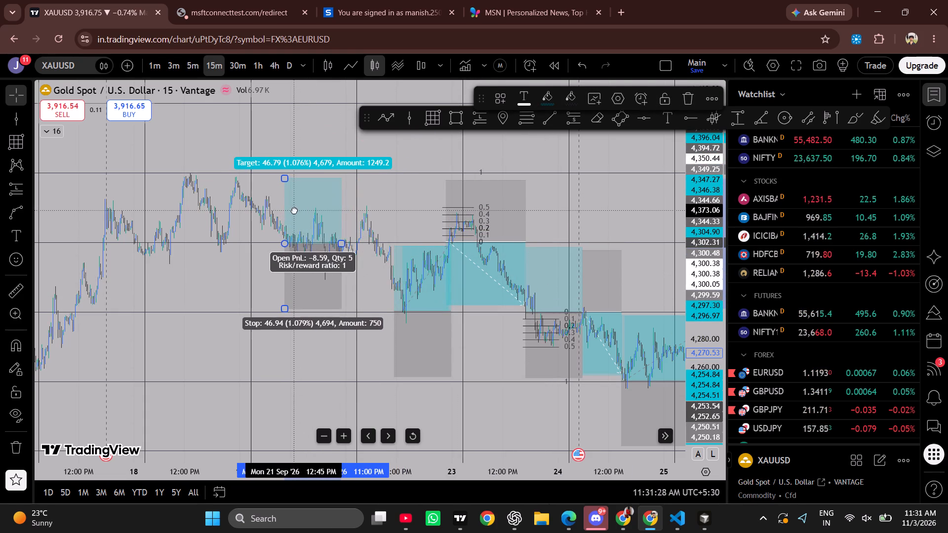
ctrl+drag(294, 210, 296, 210)
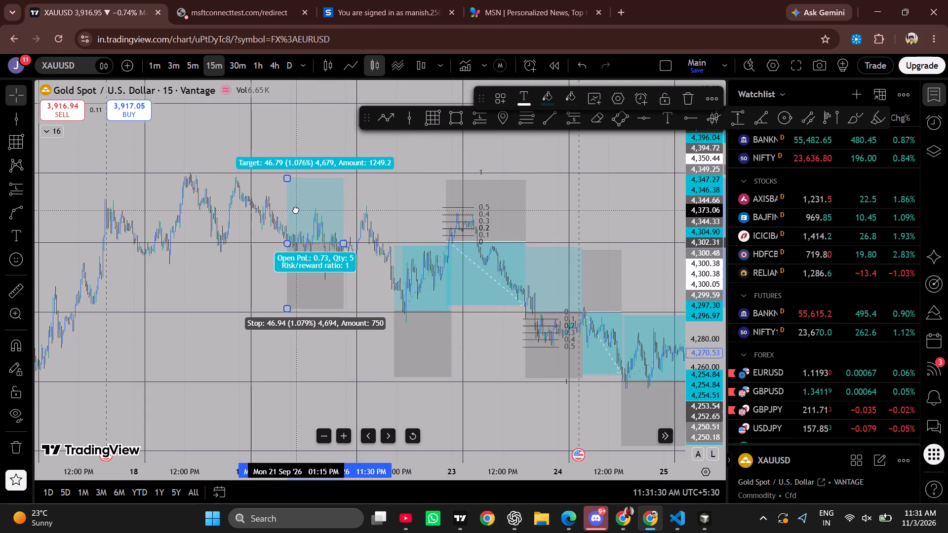
ctrl+drag(296, 210, 297, 209)
drag(345, 244, 401, 245)
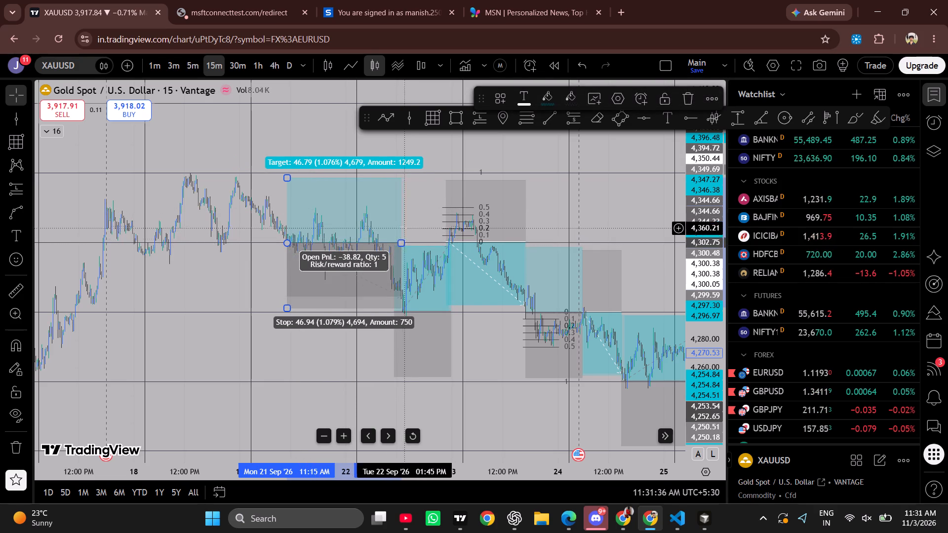
click(410, 220)
Shift the 22 September long position box onto that day's low at entry 4,299.59 and end it at 11:30 PM.
drag(410, 220, 389, 223)
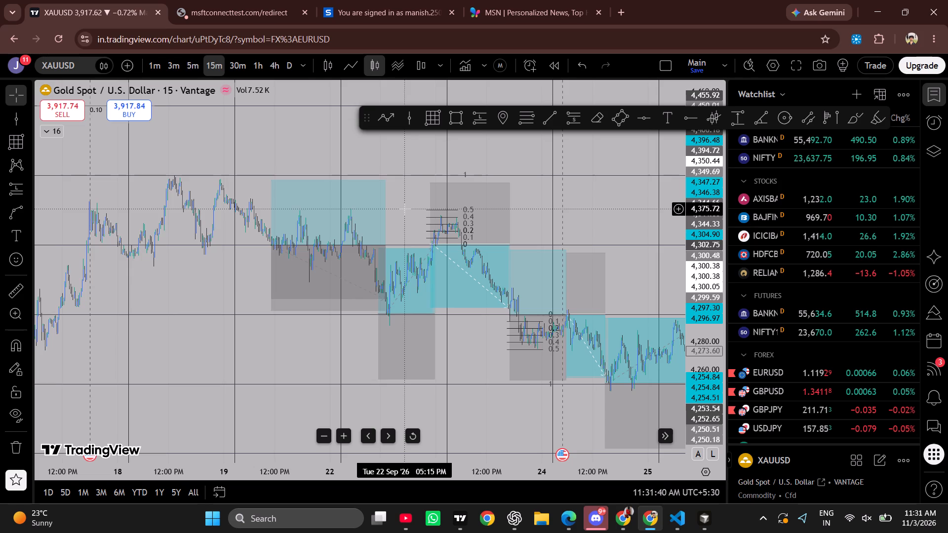
drag(406, 209, 370, 204)
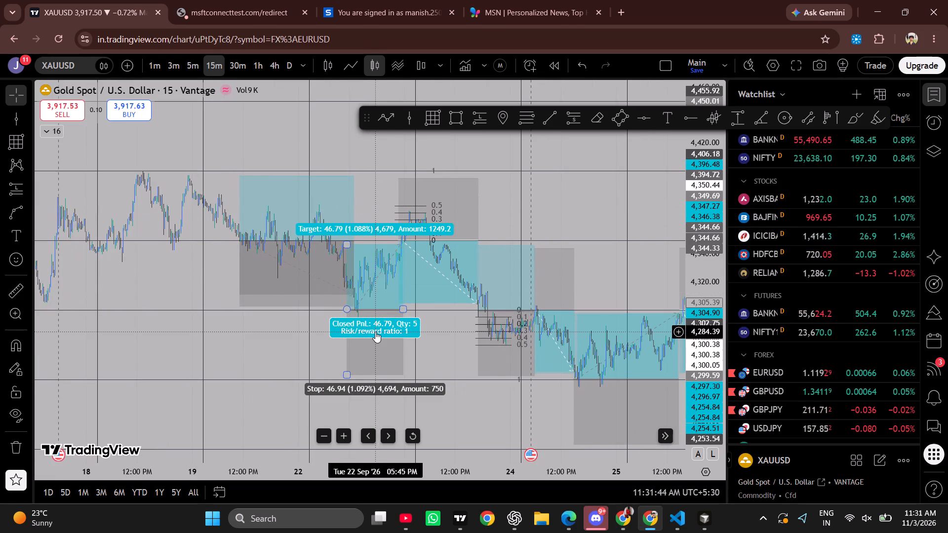
drag(375, 332, 384, 331)
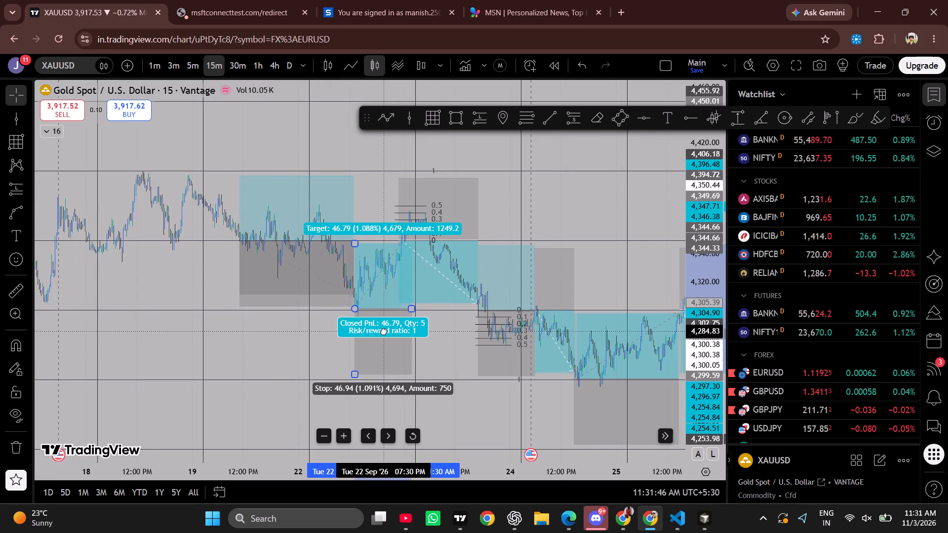
drag(384, 331, 384, 333)
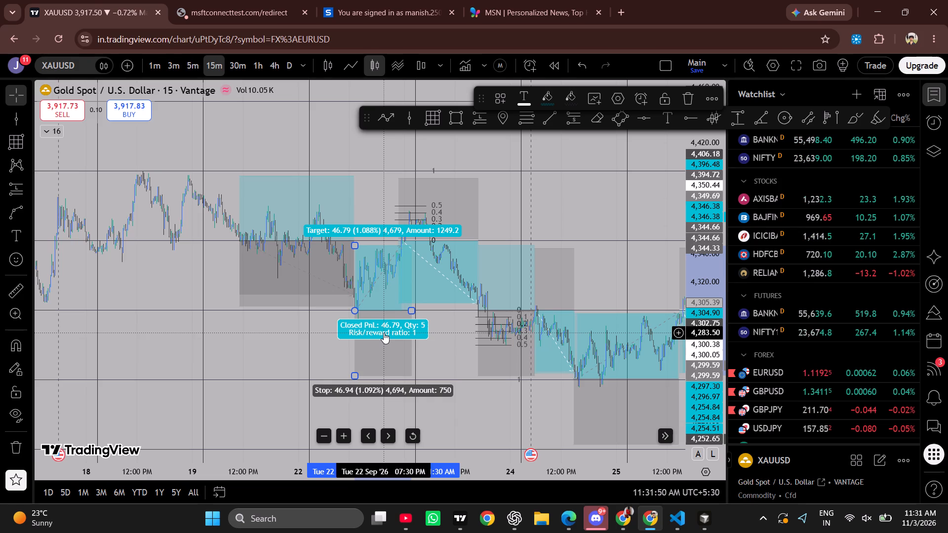
drag(410, 311, 402, 310)
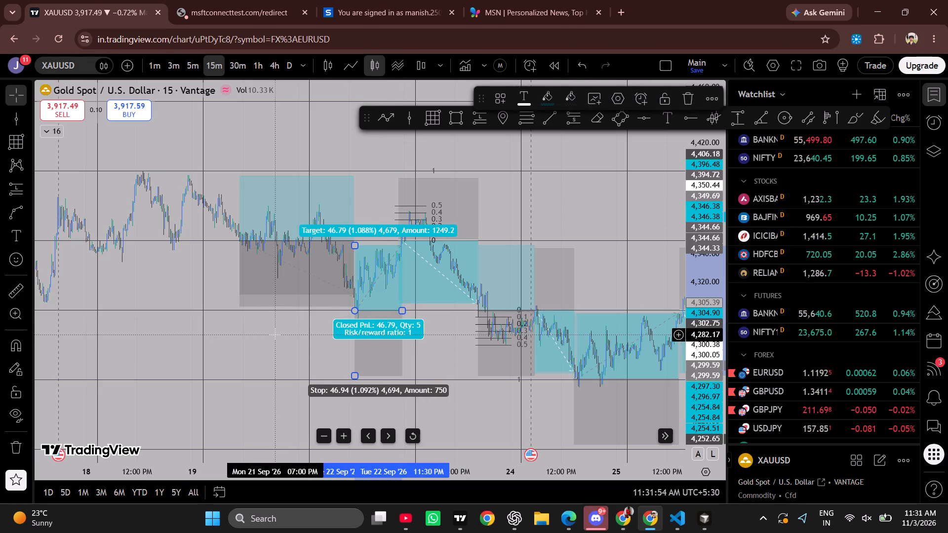
click(275, 335)
Copy the 23 September short position box onto the 18 September high at entry 4,400.10 and shorten it to end at 8:15 PM.
drag(275, 335, 432, 407)
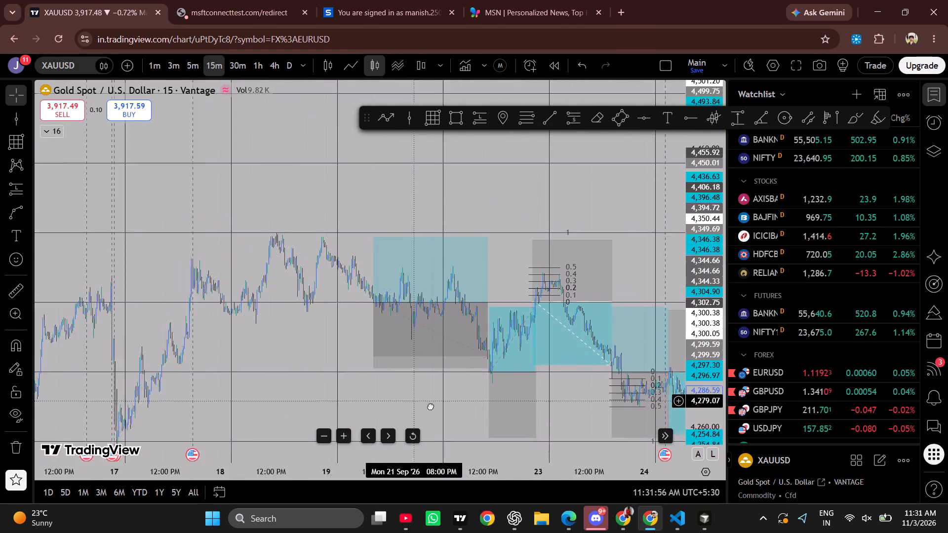
drag(432, 407, 435, 408)
ctrl+drag(591, 331, 318, 260)
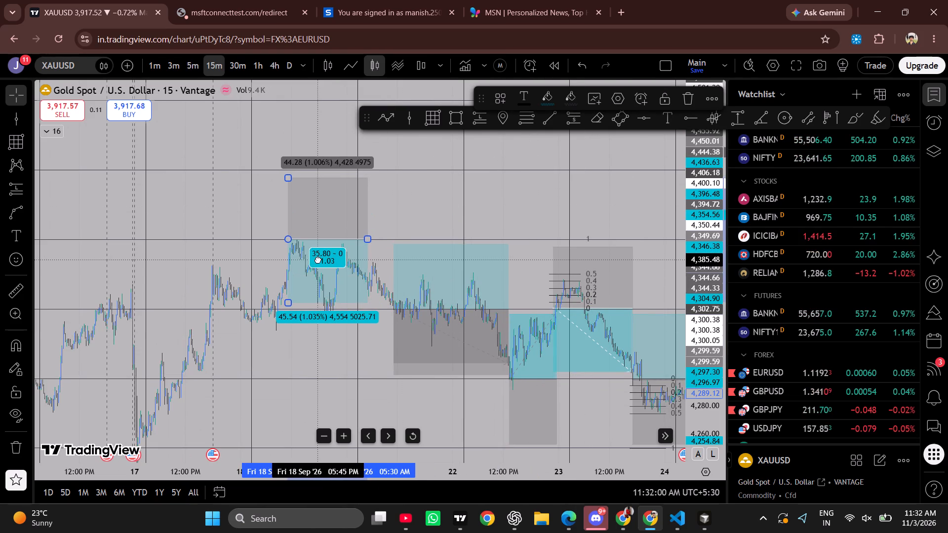
ctrl+drag(318, 260, 320, 260)
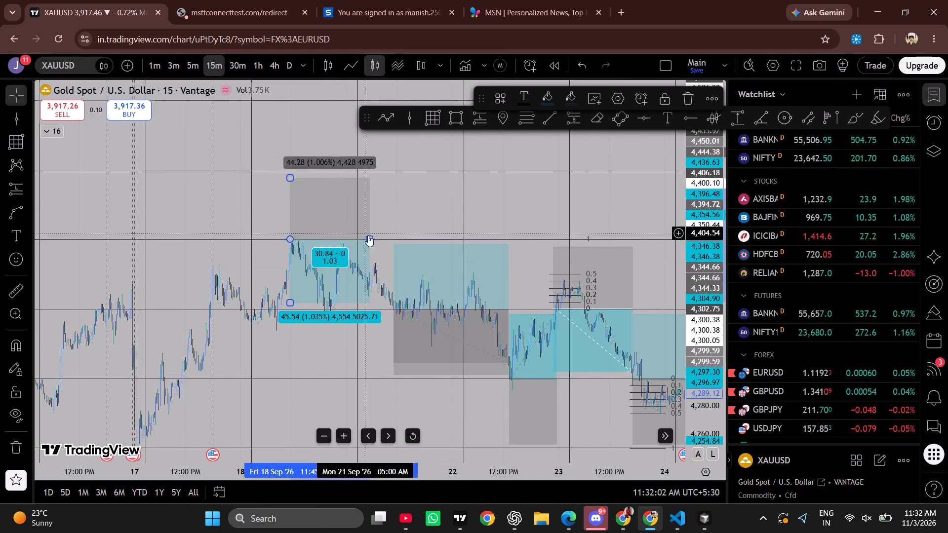
drag(370, 238, 329, 233)
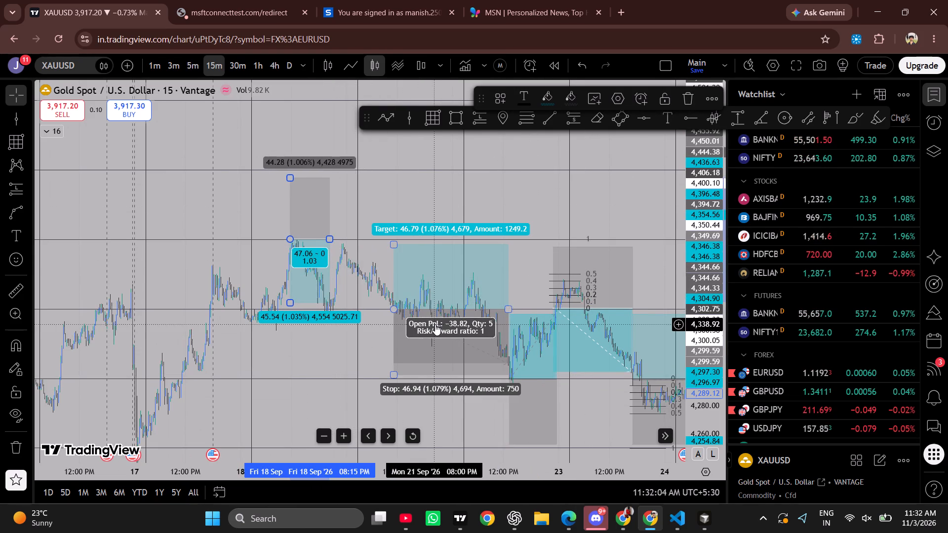
Copy the 21–22 September long position box onto the 18 September low at entry 4,349.25 and shorten it to about 19 September 1:00 AM.
ctrl+drag(435, 324, 361, 327)
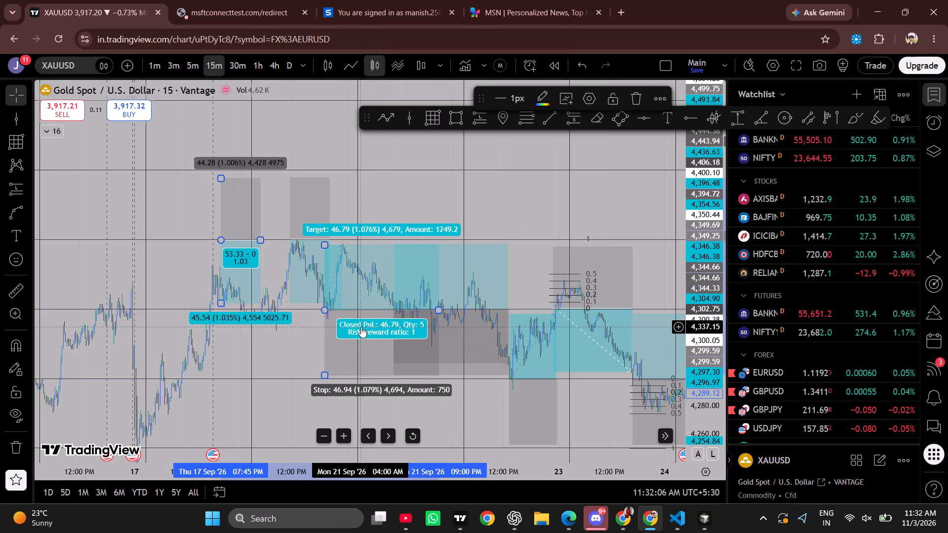
drag(435, 310, 353, 307)
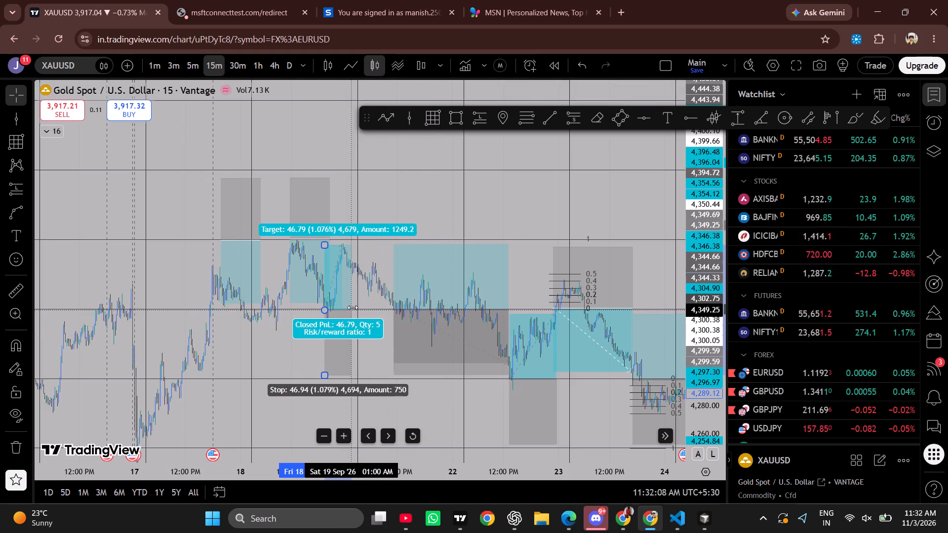
drag(353, 307, 353, 308)
Delete the extra short position box copy that starts on the evening of 17 September.
click(240, 240)
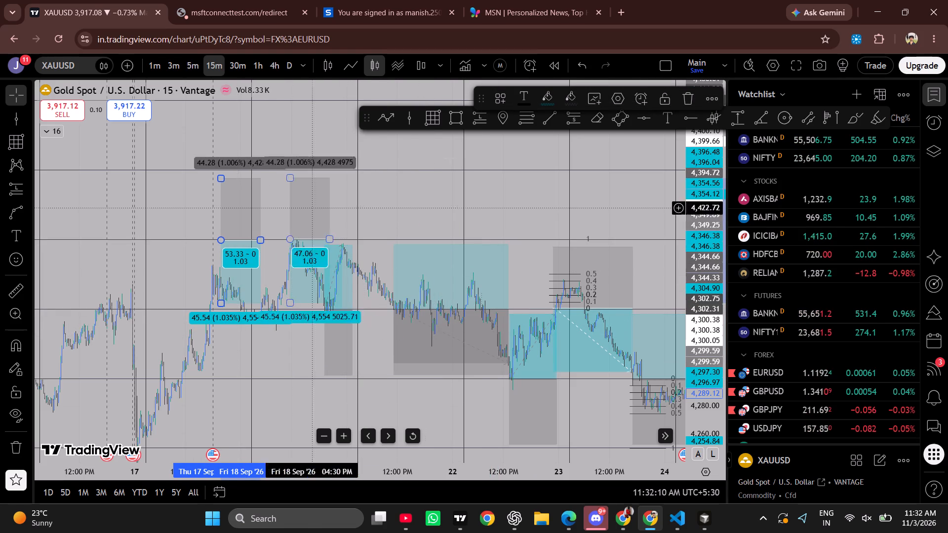
click(684, 102)
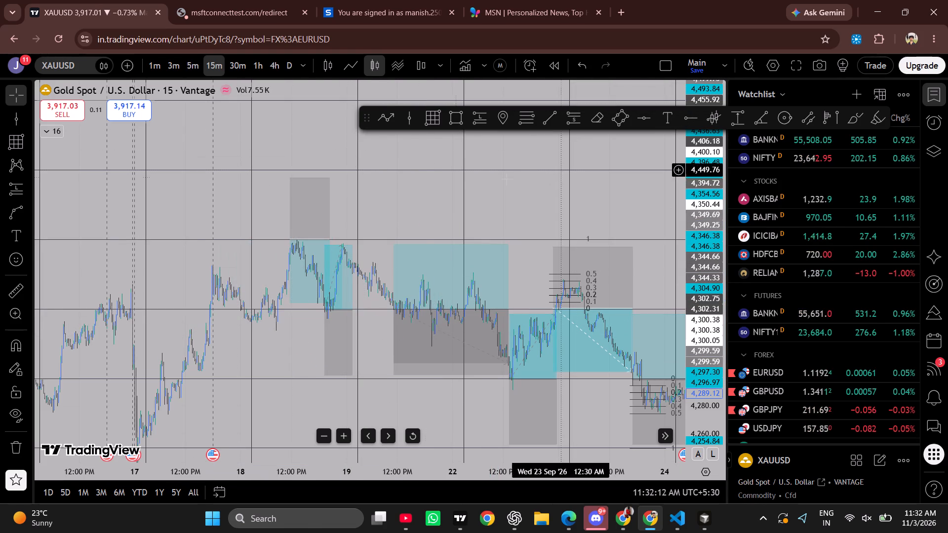
Trim the right edge of the 18 September long position box to the rebound's peak.
drag(426, 188, 410, 178)
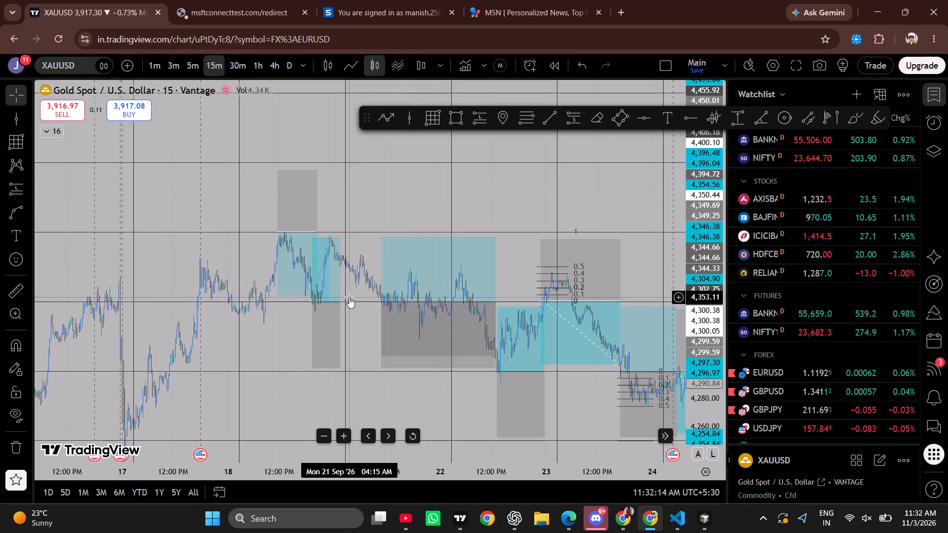
drag(342, 302, 332, 298)
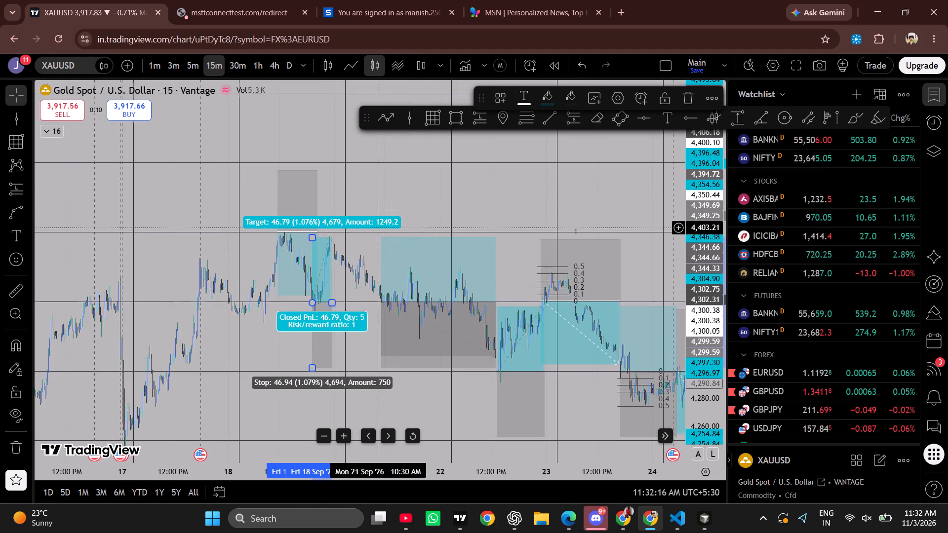
click(422, 175)
Copy the 18 September long position box onto the early 17 September drop at entry 4,300.04 and shorten its right edge.
drag(422, 175, 412, 160)
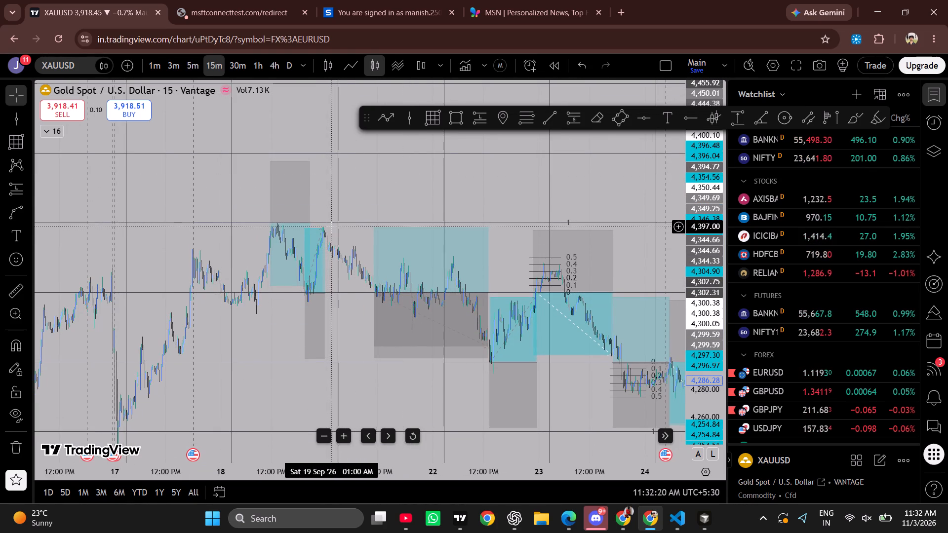
drag(353, 201, 349, 187)
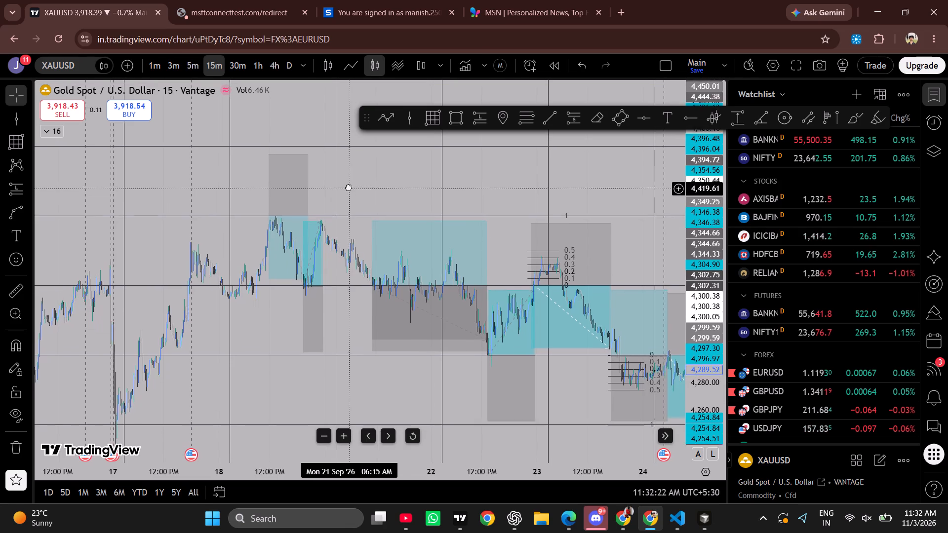
drag(349, 187, 348, 187)
drag(348, 187, 360, 186)
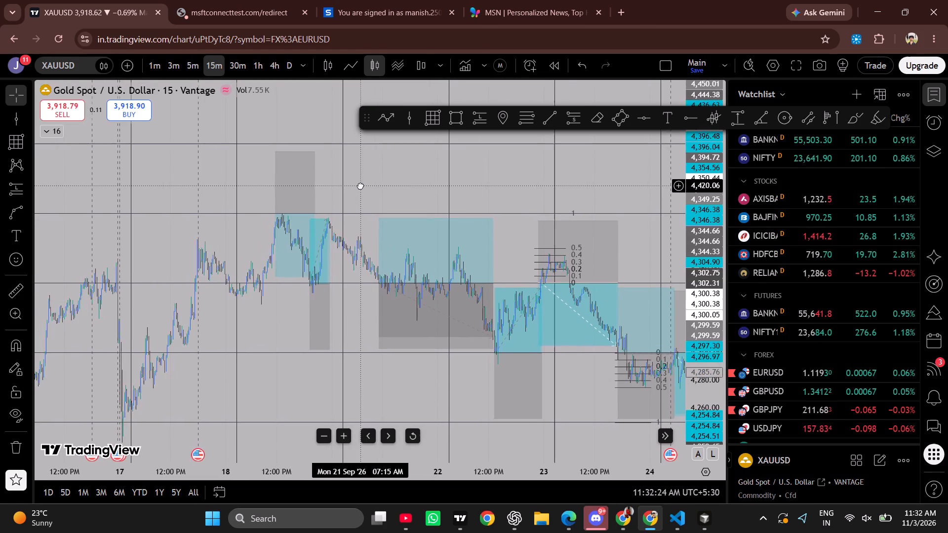
drag(360, 186, 467, 178)
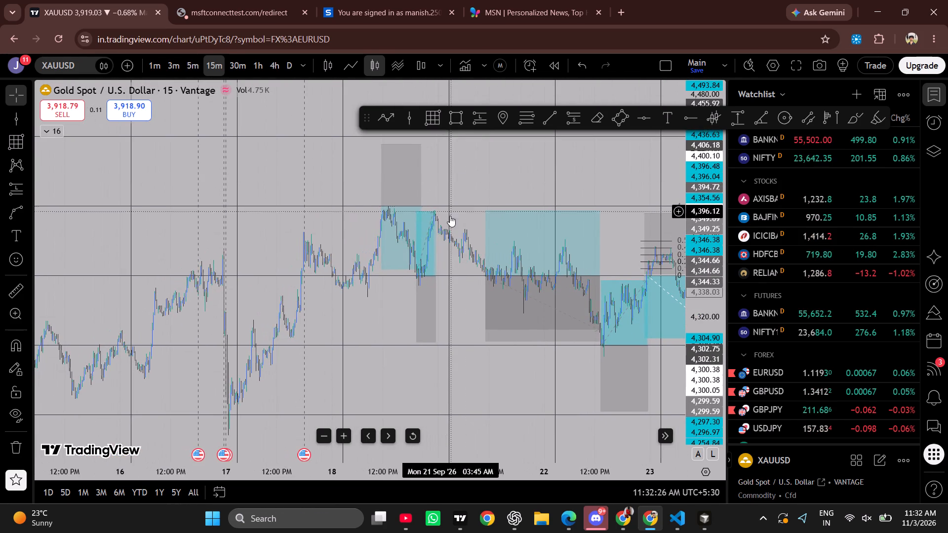
drag(329, 314, 353, 266)
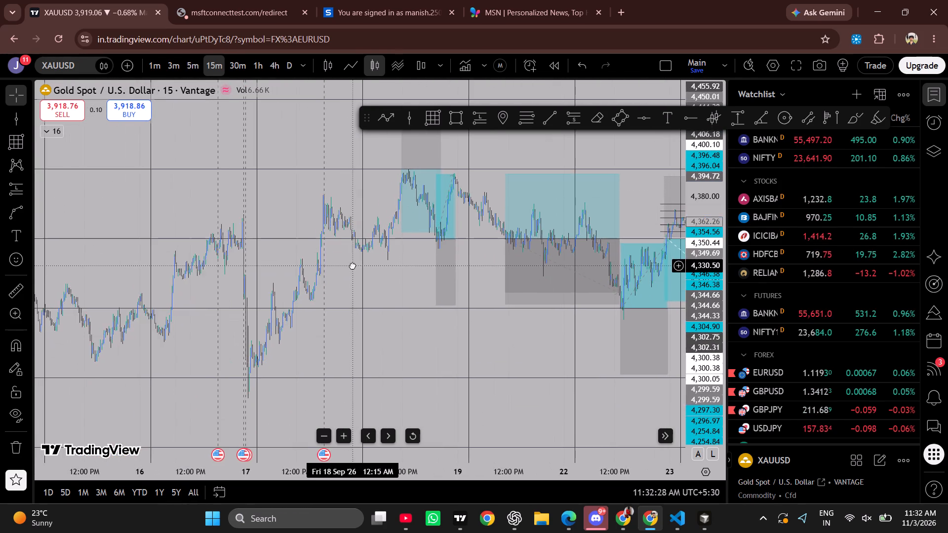
drag(353, 266, 371, 277)
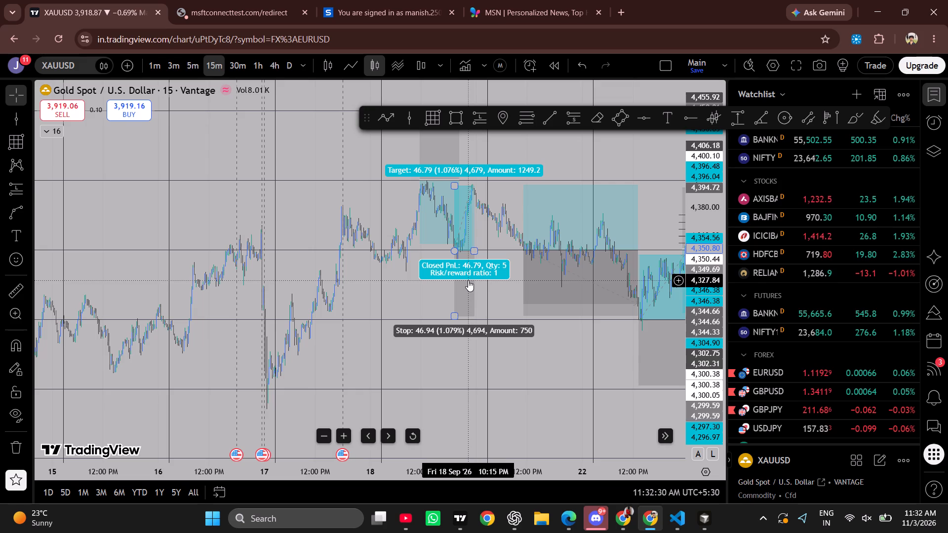
ctrl+drag(468, 280, 285, 330)
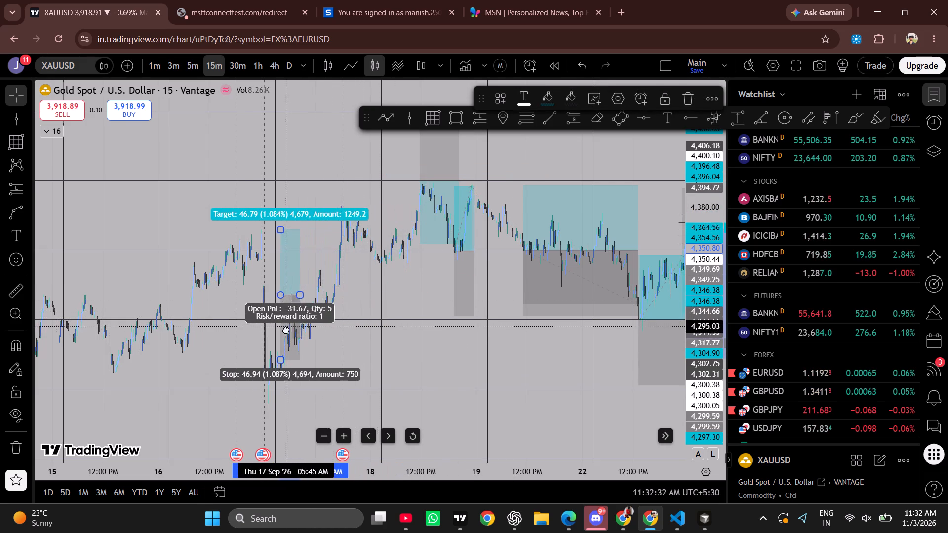
ctrl+drag(285, 330, 266, 351)
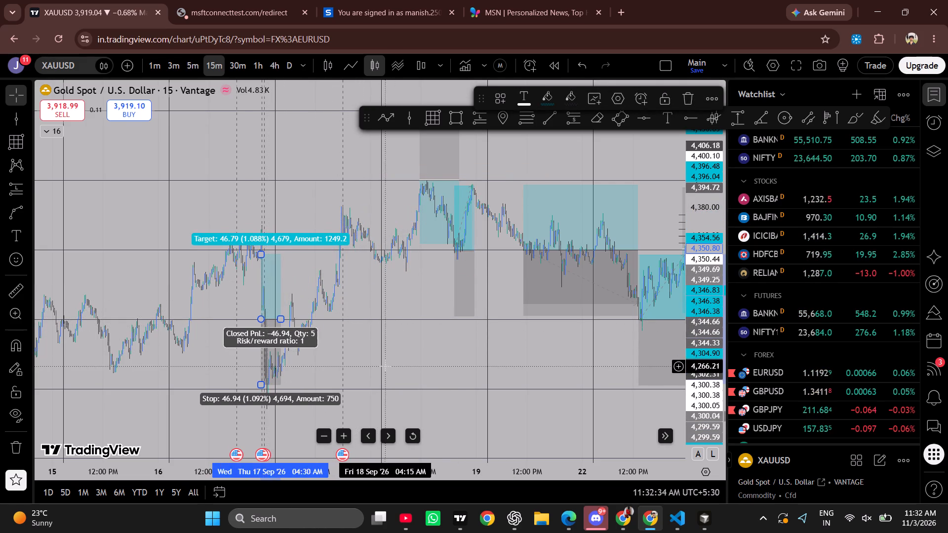
drag(385, 366, 403, 314)
drag(297, 283, 285, 282)
Copy the shortened 17 September long position box down to the swing low, with its target at 4,297.17.
ctrl+drag(277, 250, 287, 329)
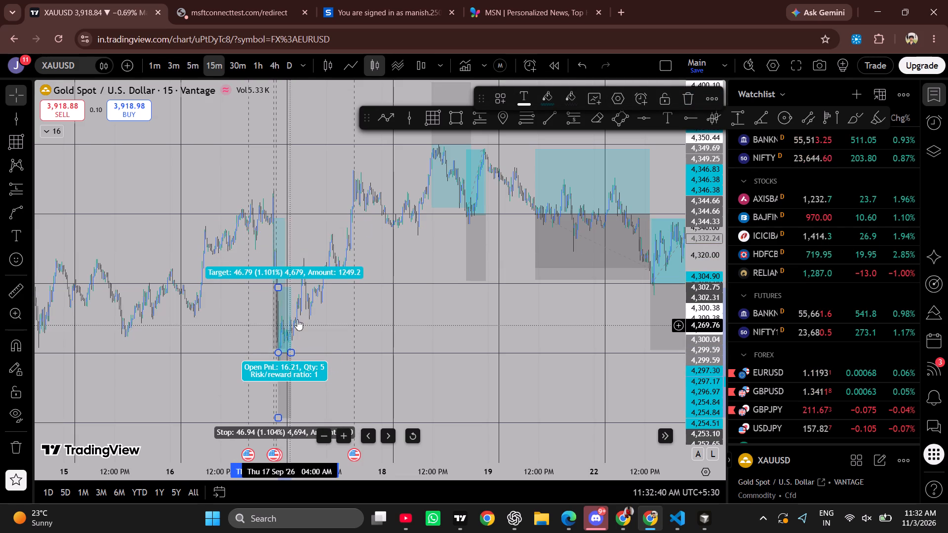
click(340, 298)
Copy the 18 September short position box onto the 16 September highs at entry 4,349.56.
drag(340, 298, 354, 315)
ctrl+drag(466, 174, 406, 194)
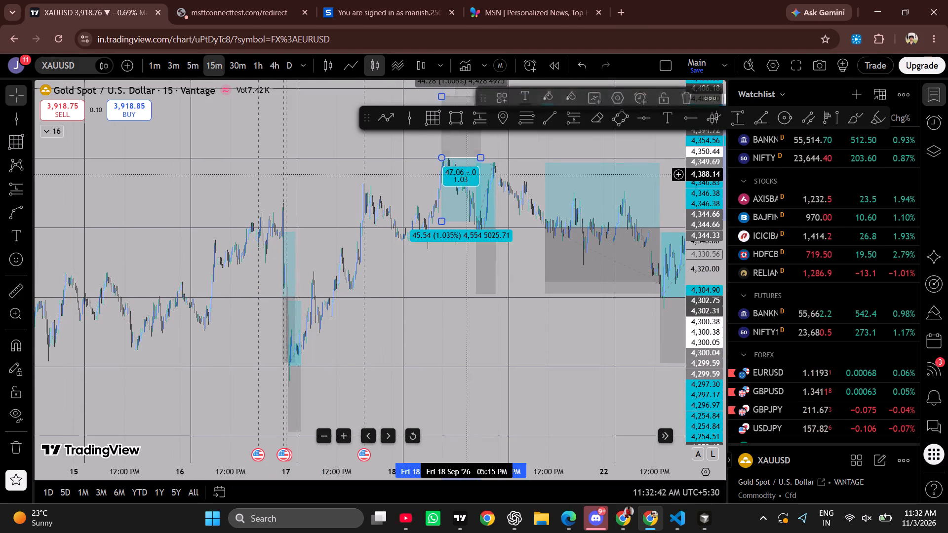
ctrl+drag(406, 194, 259, 249)
click(384, 269)
Copy the 16 September short box together with the upper 17 September long box onto the 17 September rebound, short entry at 4,300.35.
drag(384, 269, 371, 264)
ctrl+drag(247, 196, 340, 280)
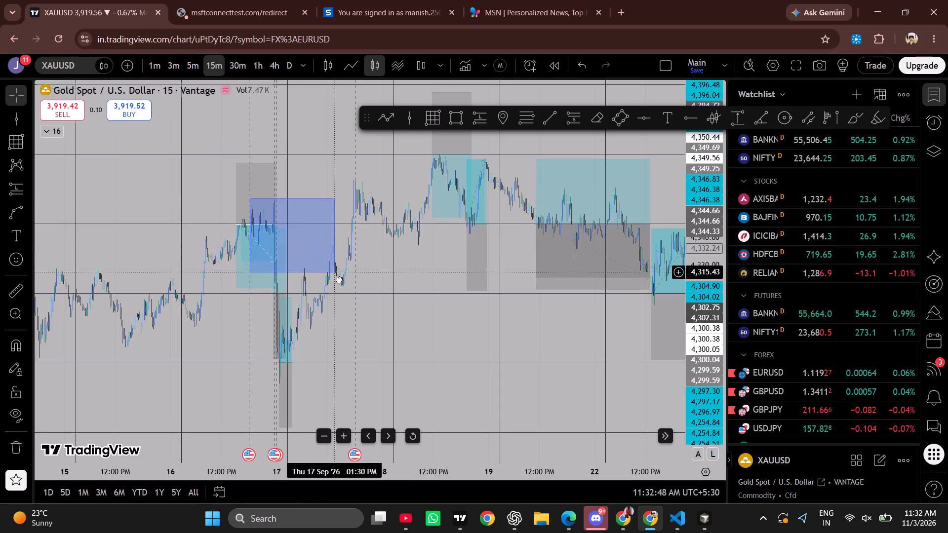
ctrl+drag(340, 280, 341, 289)
ctrl+drag(248, 198, 330, 285)
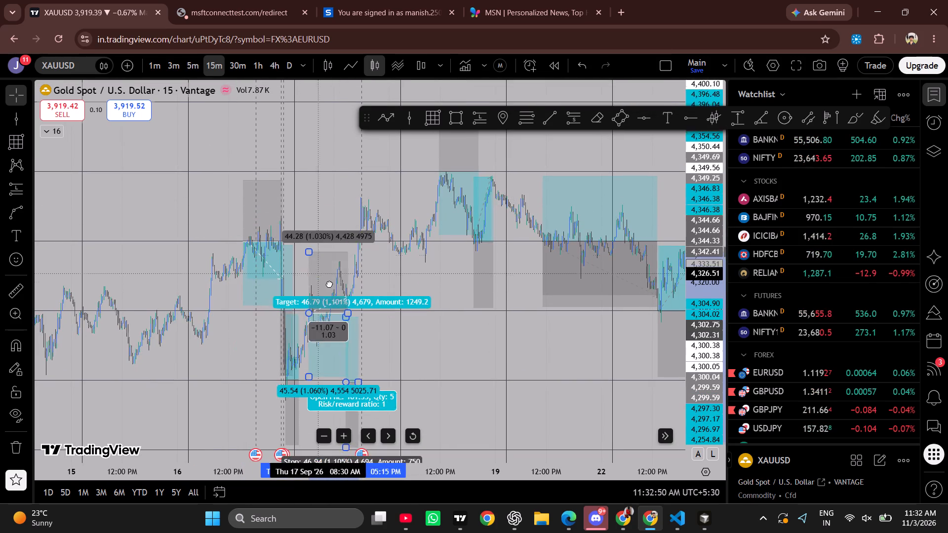
ctrl+drag(330, 285, 309, 272)
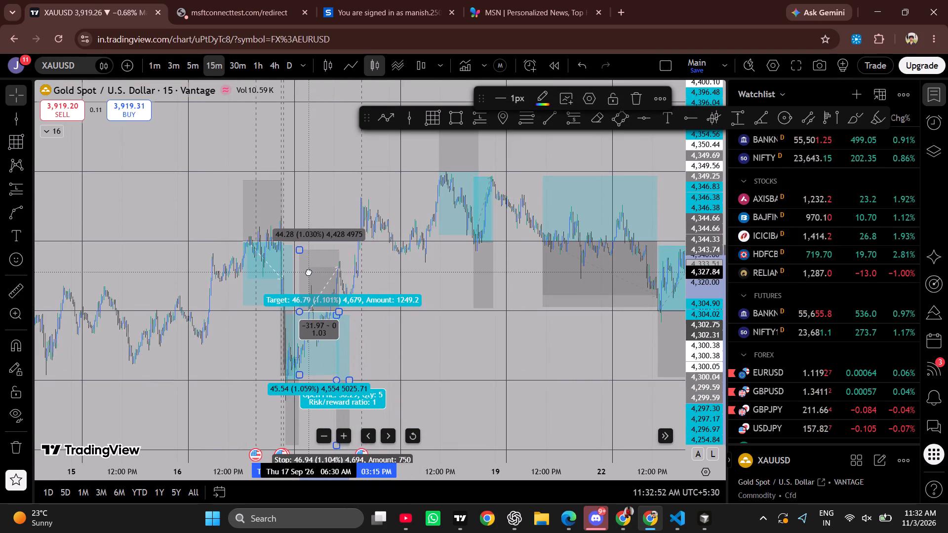
ctrl+drag(309, 272, 312, 270)
click(400, 342)
Extend the right edge of the 17 September rebound's short position box to 3:15 PM.
drag(400, 342, 400, 342)
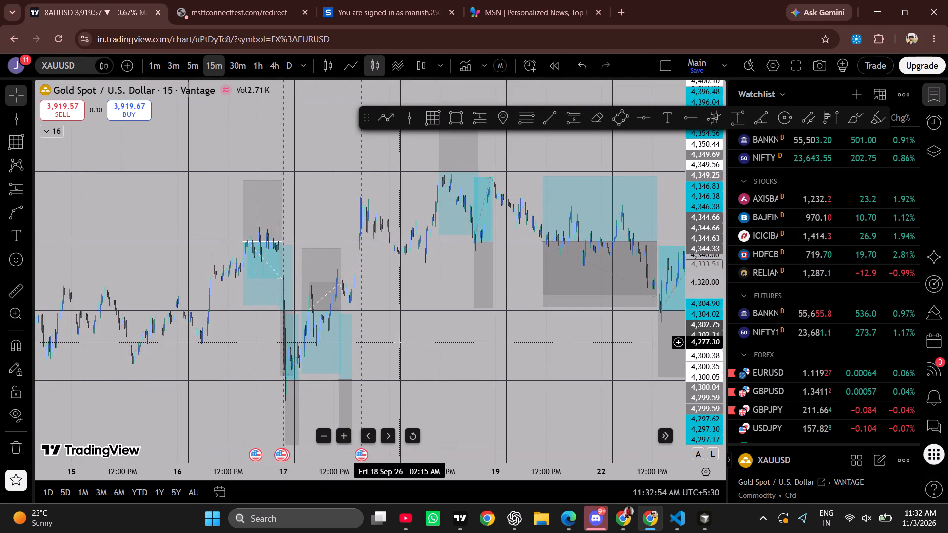
drag(400, 342, 382, 342)
drag(325, 307, 335, 309)
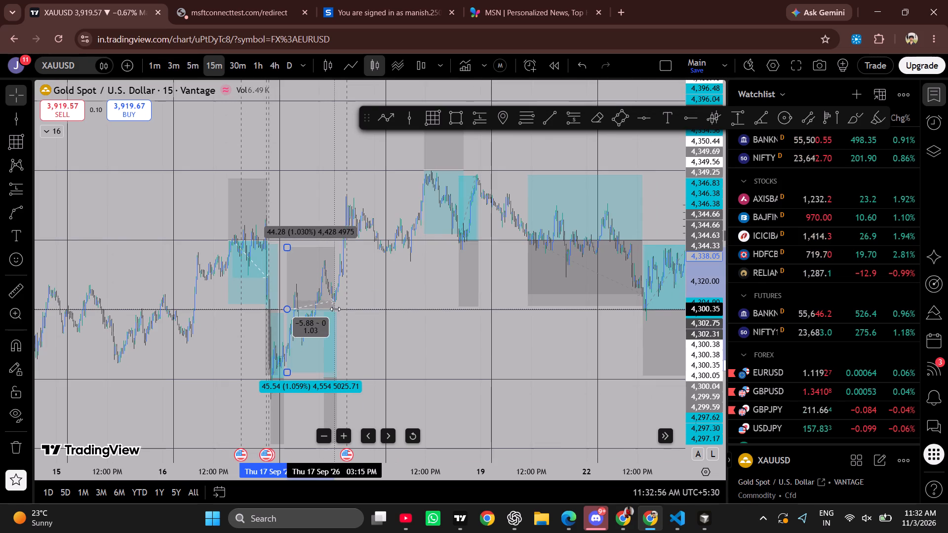
drag(335, 309, 334, 310)
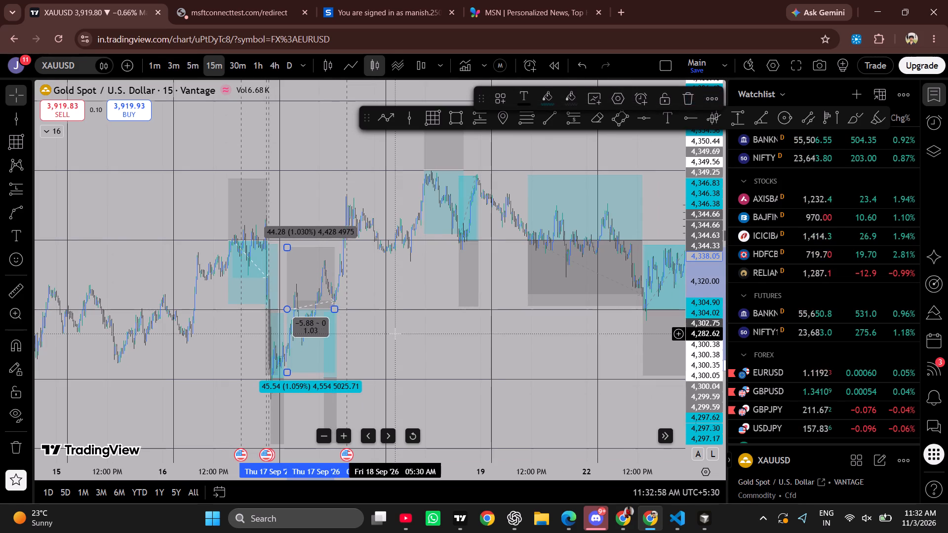
click(395, 334)
Pull the extra long position box copy away from the 17 September rebound and delete it.
drag(395, 334, 389, 330)
drag(325, 393, 371, 382)
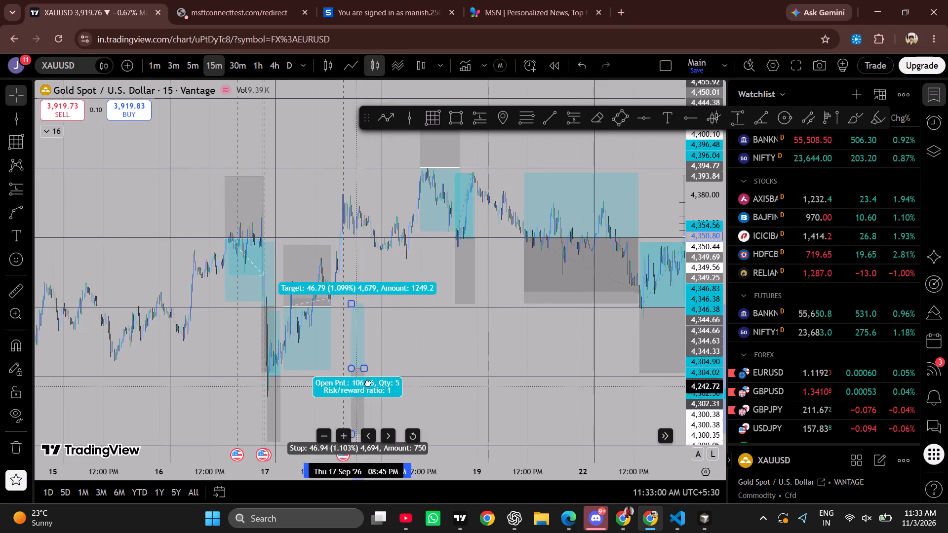
drag(371, 382, 426, 362)
drag(430, 321, 396, 296)
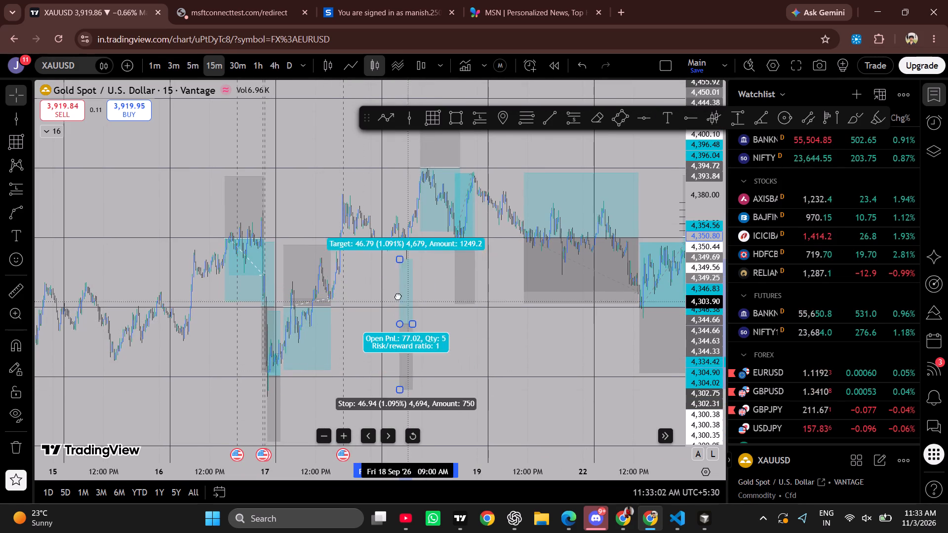
drag(396, 296, 427, 326)
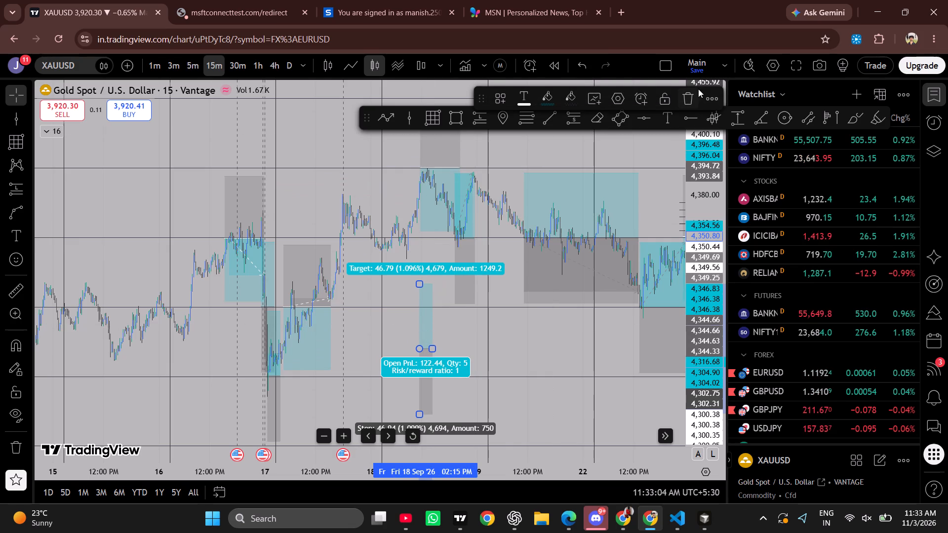
click(686, 96)
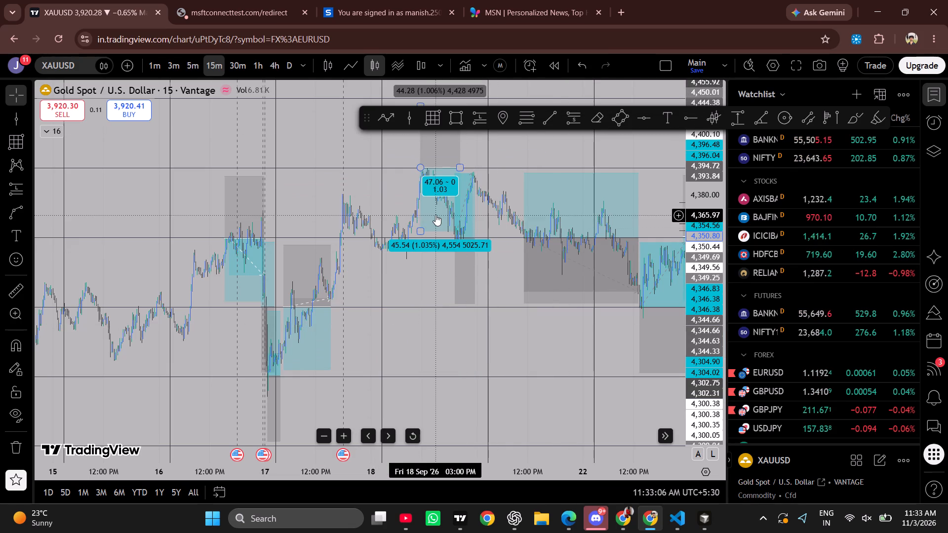
Clone the 18 September short position box and place the clone on the 17 September evening high at entry 4,350.00.
right_click(435, 215)
click(478, 347)
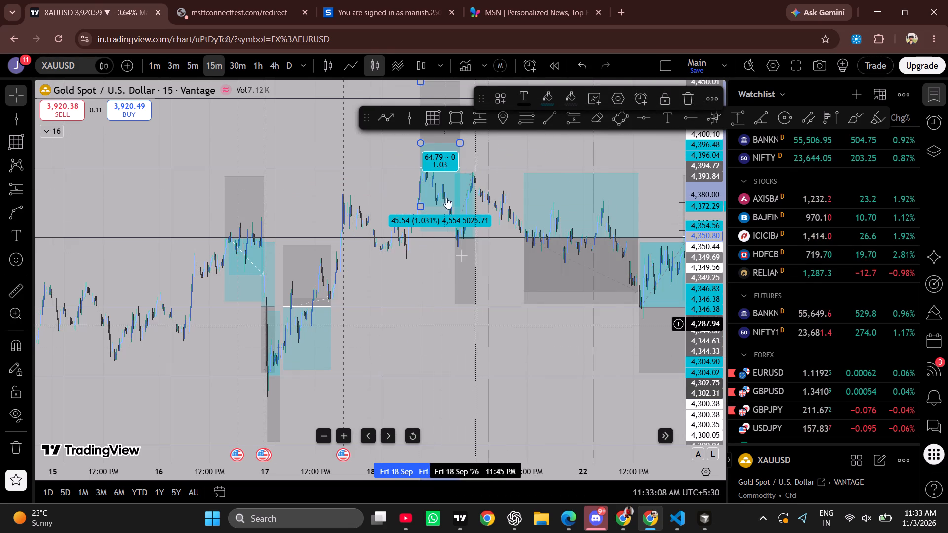
drag(432, 139, 352, 231)
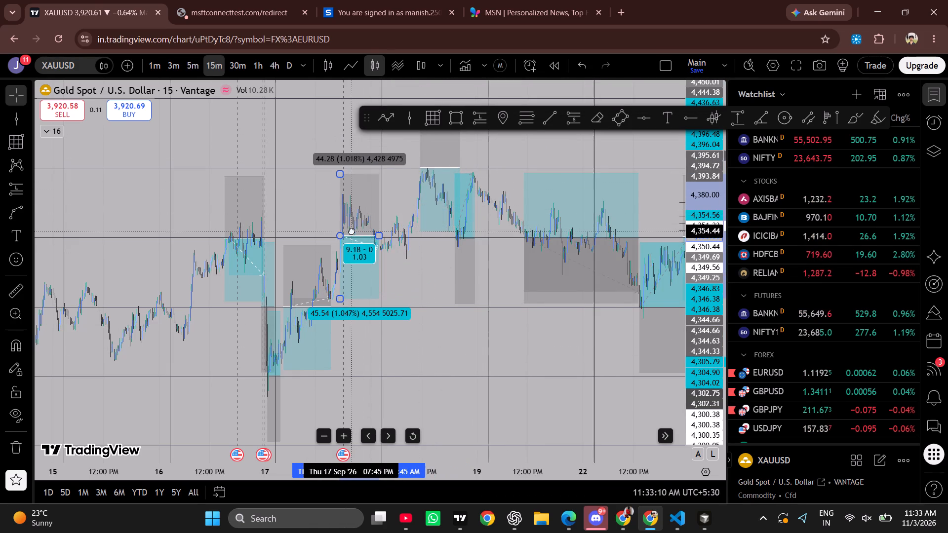
drag(352, 231, 350, 233)
click(419, 269)
Draw a narrow Gann Box on 17 September from 4,349.56 up to about 4,400.55, ending at 4:00 PM.
drag(419, 269, 423, 287)
click(432, 116)
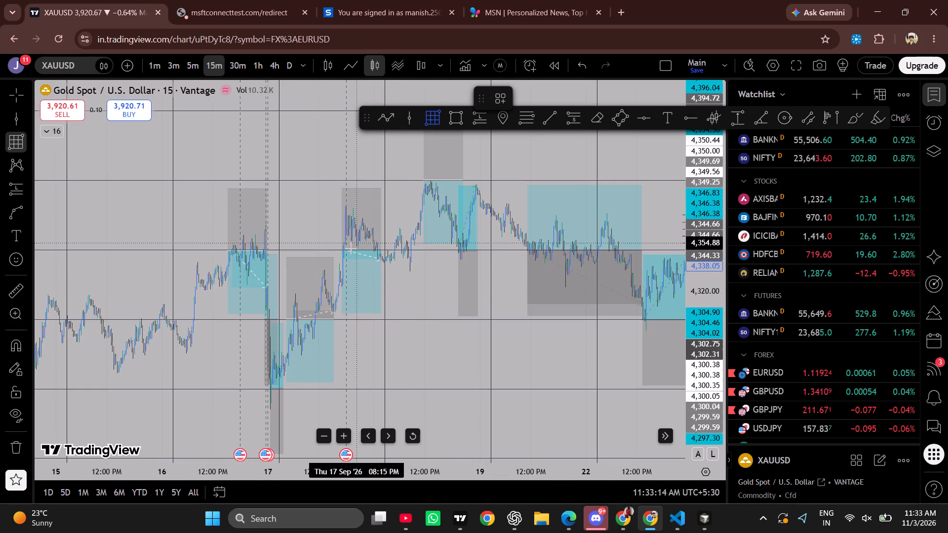
drag(327, 250, 324, 194)
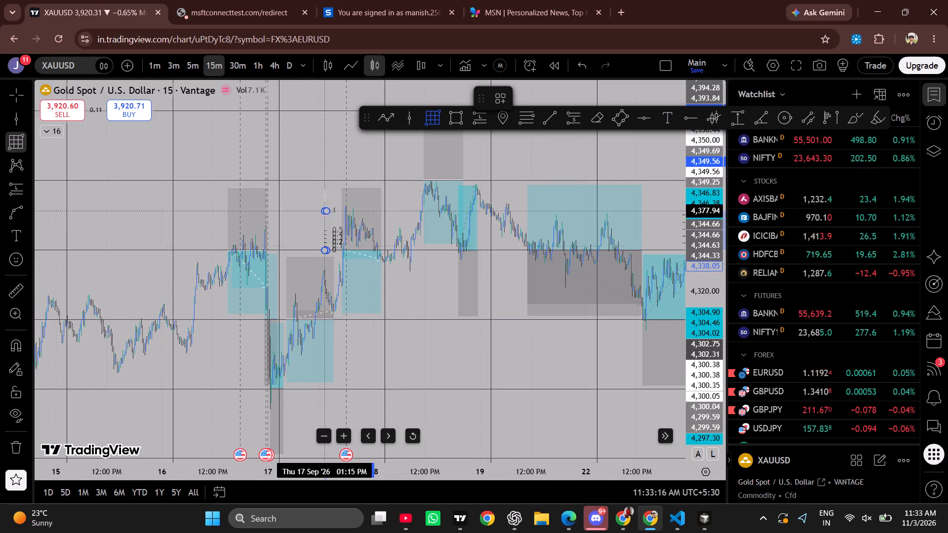
drag(324, 194, 336, 179)
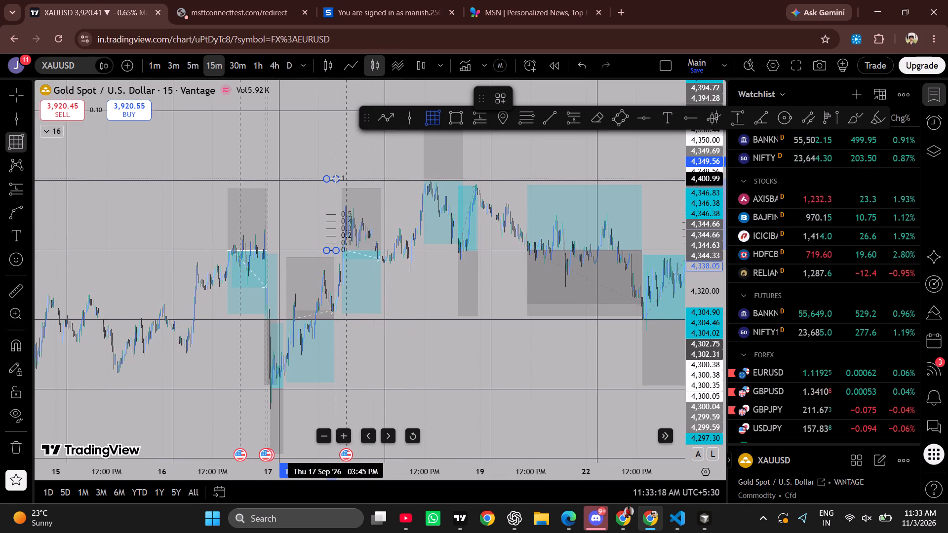
drag(336, 179, 337, 179)
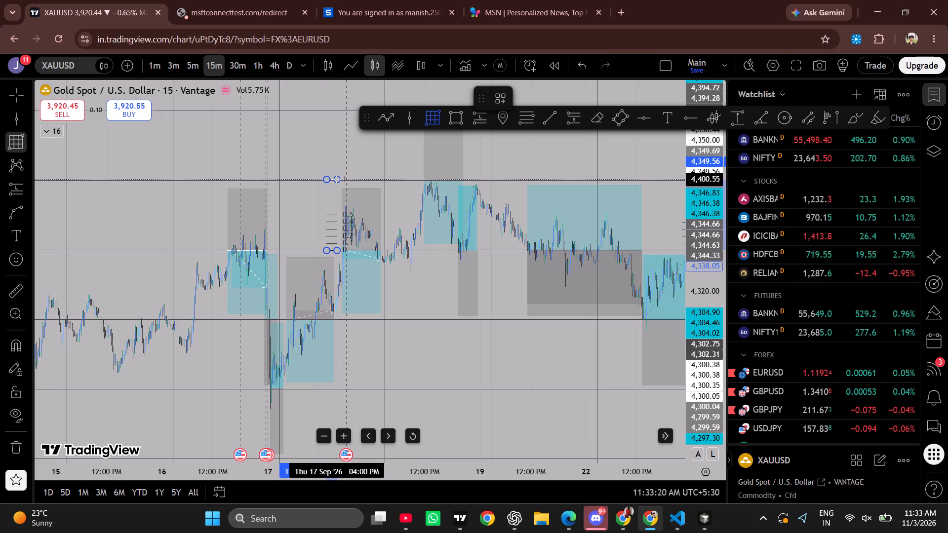
click(337, 179)
click(443, 285)
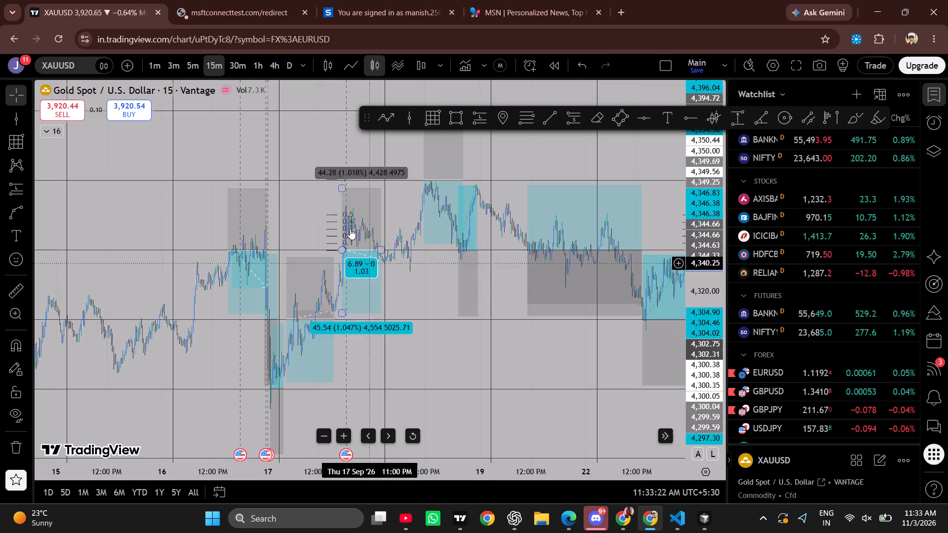
Move the new Gann Box back to the morning of 17 September and adjust its lower corner to 4,350.01 at 10:30 AM.
drag(333, 214, 324, 213)
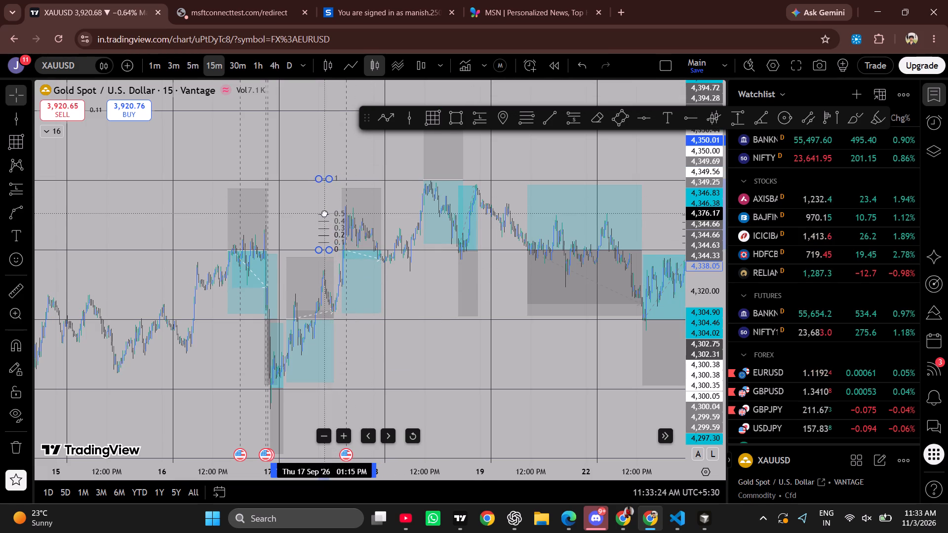
drag(324, 213, 305, 214)
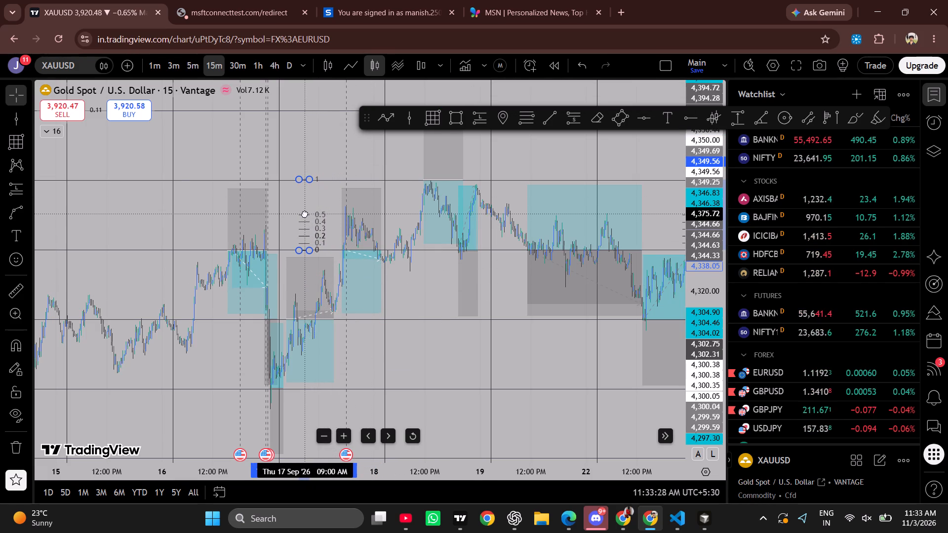
drag(305, 214, 305, 215)
click(309, 249)
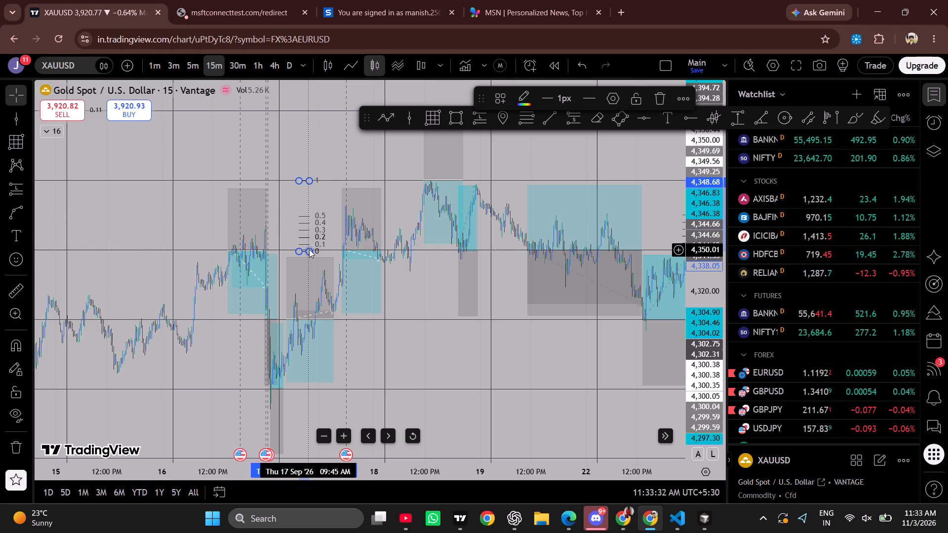
click(414, 320)
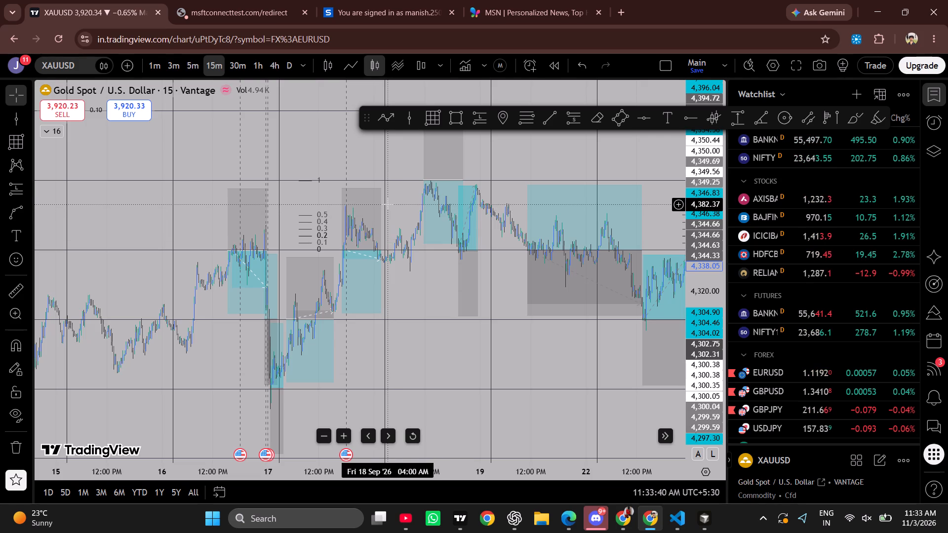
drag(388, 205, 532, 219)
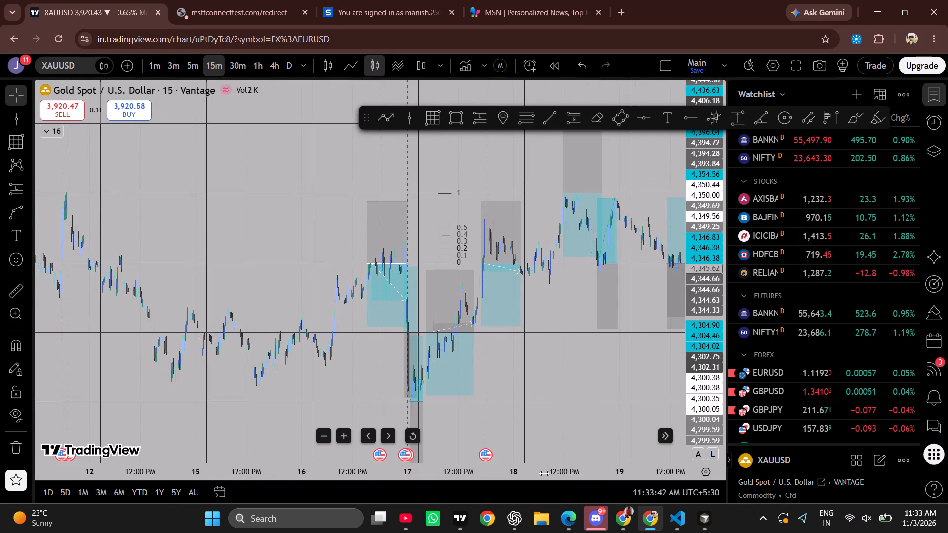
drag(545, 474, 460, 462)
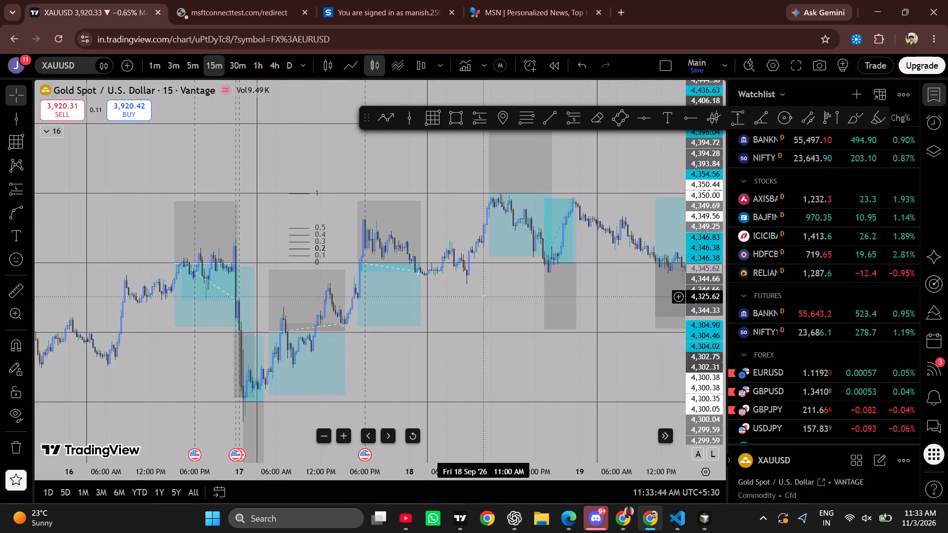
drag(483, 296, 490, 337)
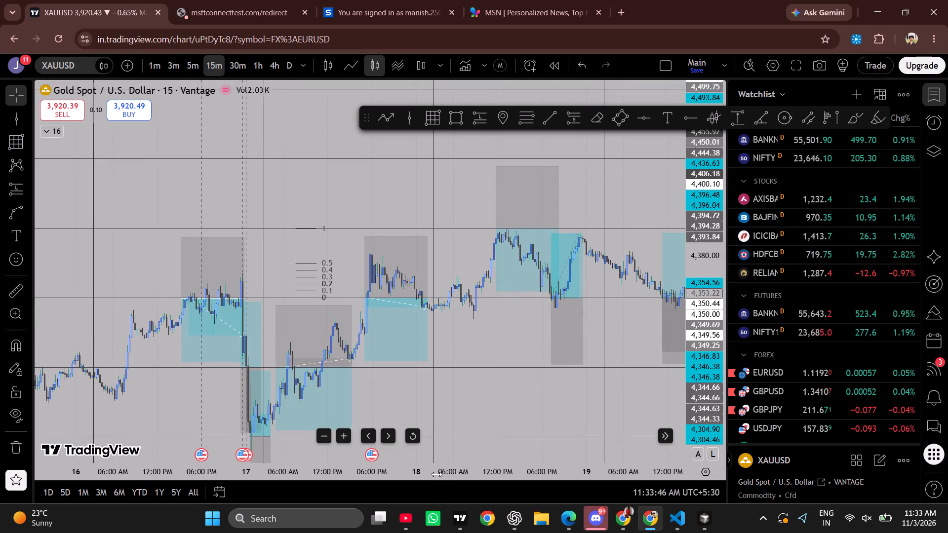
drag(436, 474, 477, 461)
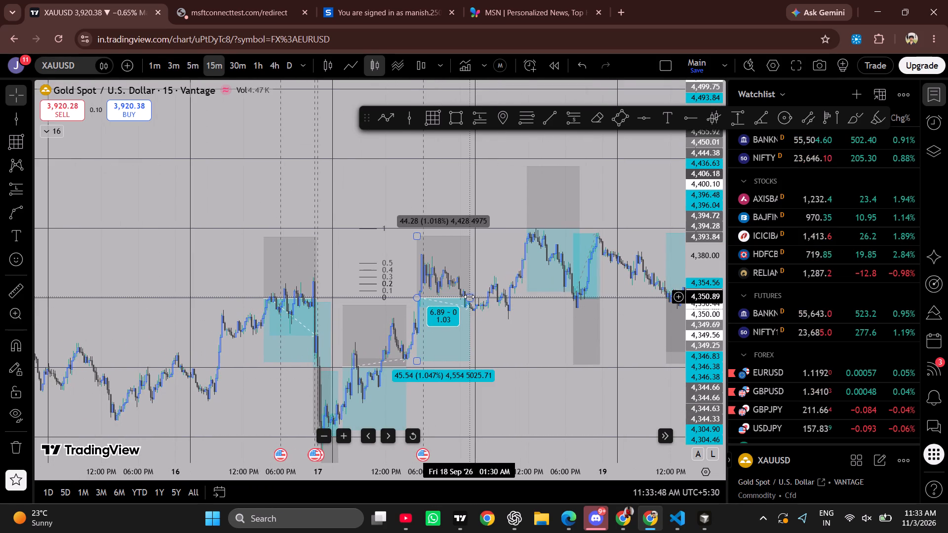
Extend the 17 September evening short position box to the late morning of 18 September, where the next short box begins.
drag(469, 297, 524, 308)
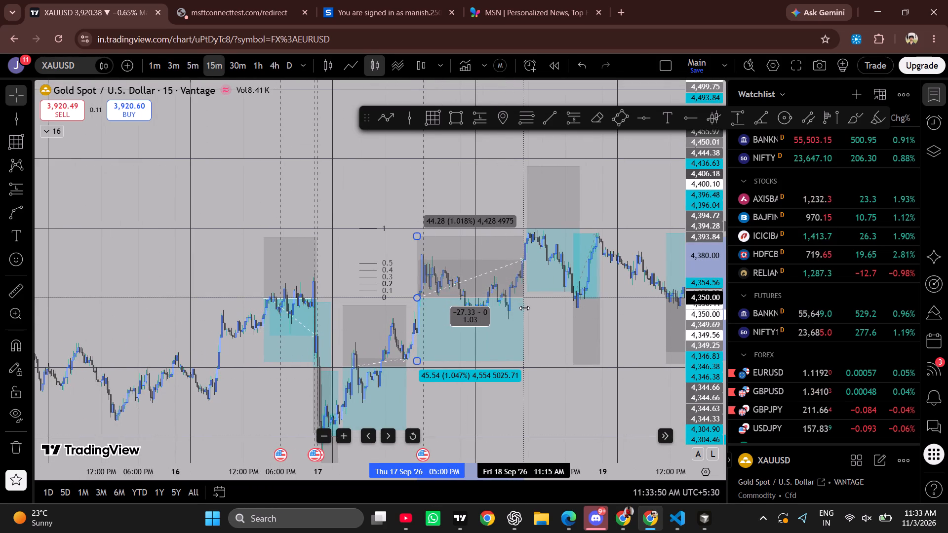
drag(524, 308, 526, 314)
drag(536, 328, 550, 294)
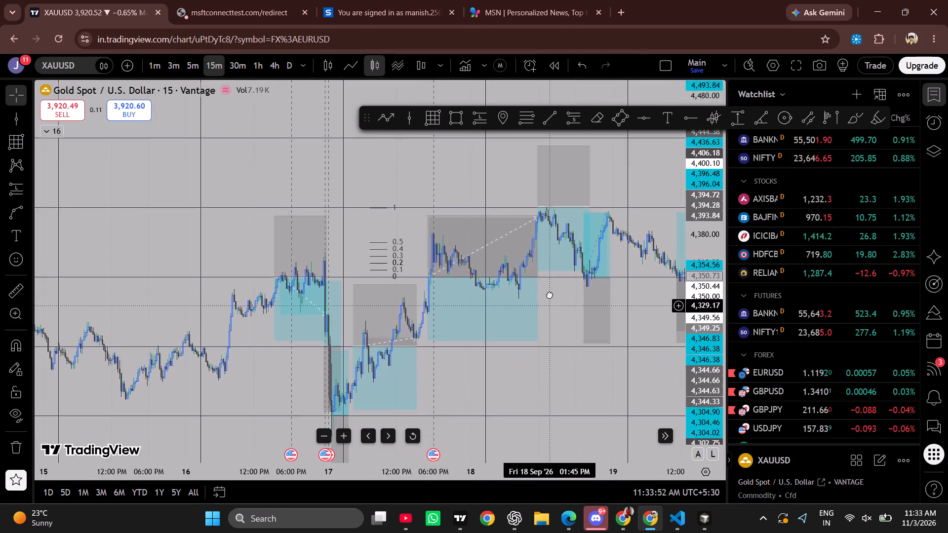
drag(550, 294, 549, 269)
Adjust the end of the 17 September morning short position box to 3:00 PM.
drag(441, 350, 454, 353)
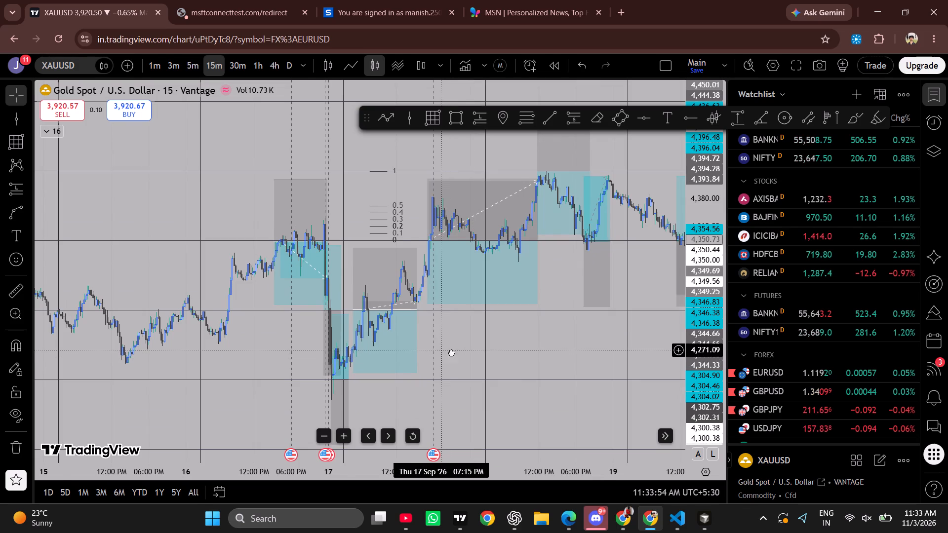
drag(454, 353, 465, 357)
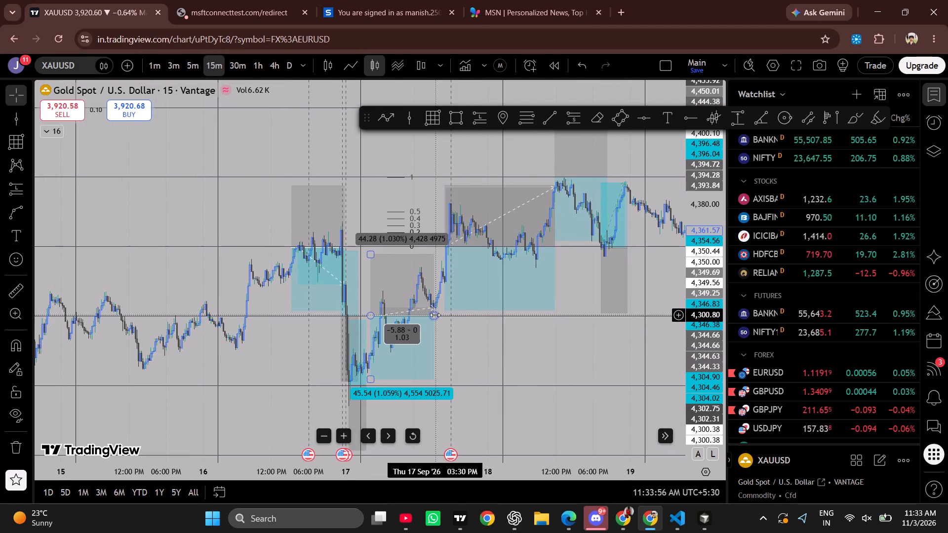
click(435, 315)
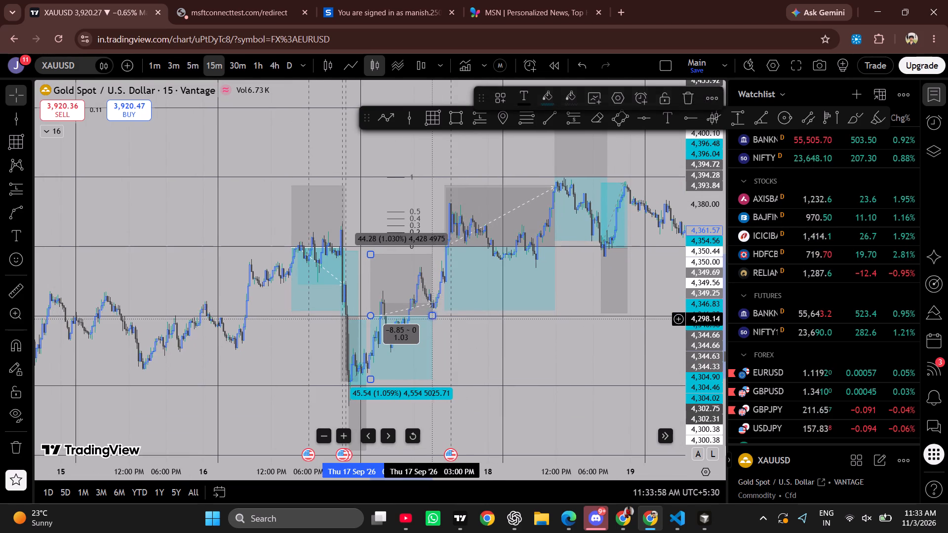
click(473, 334)
Clone the 16 September evening short position box, place it that morning at an entry of about 4,300, and end it at 4:00 PM.
drag(473, 334, 551, 343)
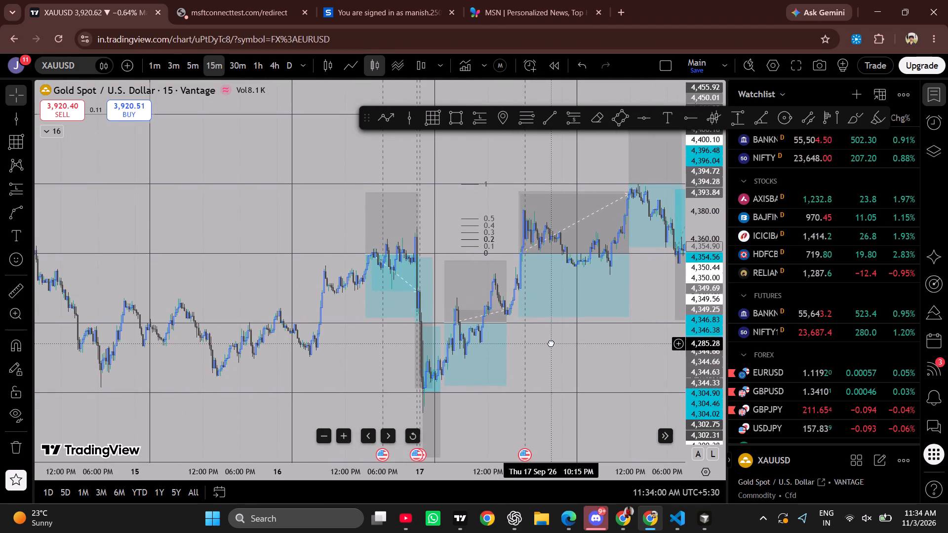
drag(551, 343, 628, 367)
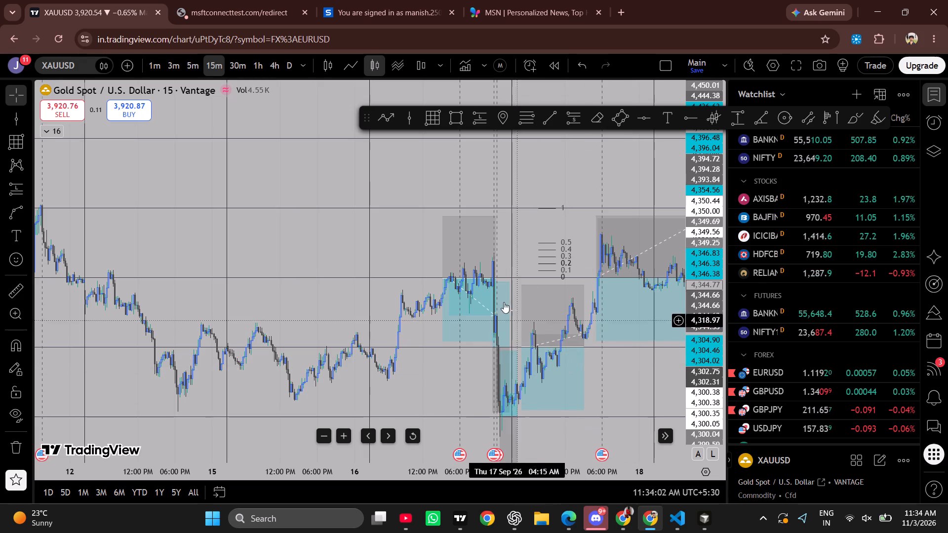
ctrl+drag(459, 328, 447, 352)
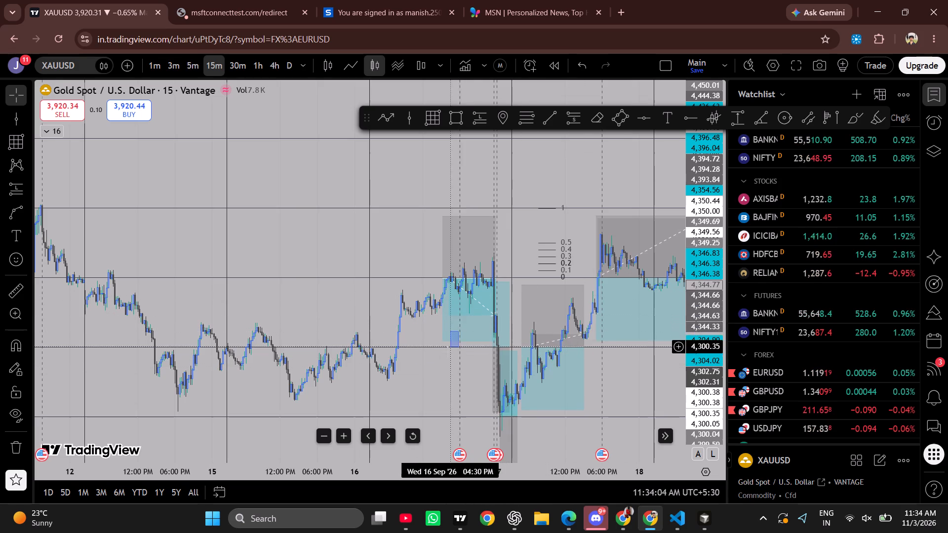
ctrl+drag(447, 352, 432, 374)
ctrl+drag(441, 355, 427, 386)
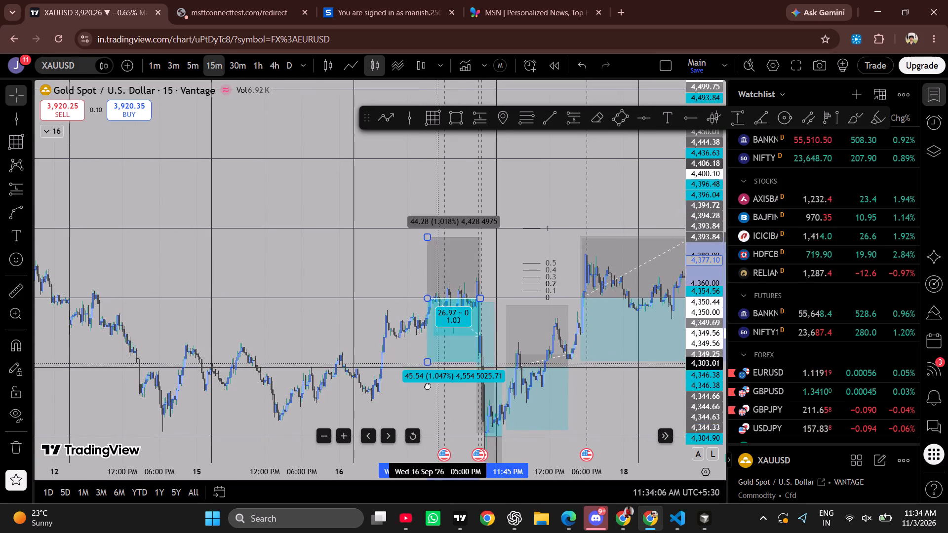
ctrl+drag(427, 386, 386, 432)
click(327, 340)
drag(327, 340, 295, 290)
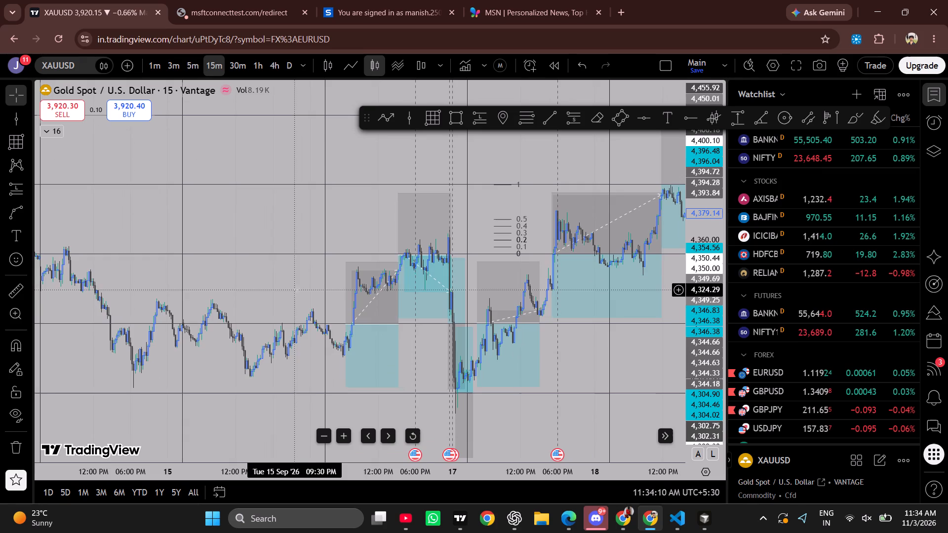
click(399, 319)
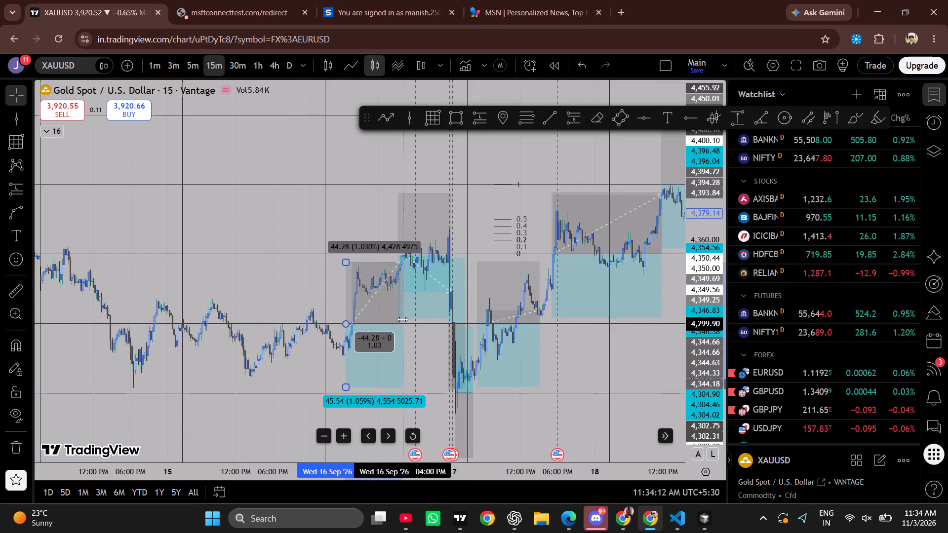
click(413, 346)
Clone the 16 September morning short box and set the clone at about 4,300 from 15 September 6:45 PM to 16 September 9:00 AM.
drag(413, 346, 426, 348)
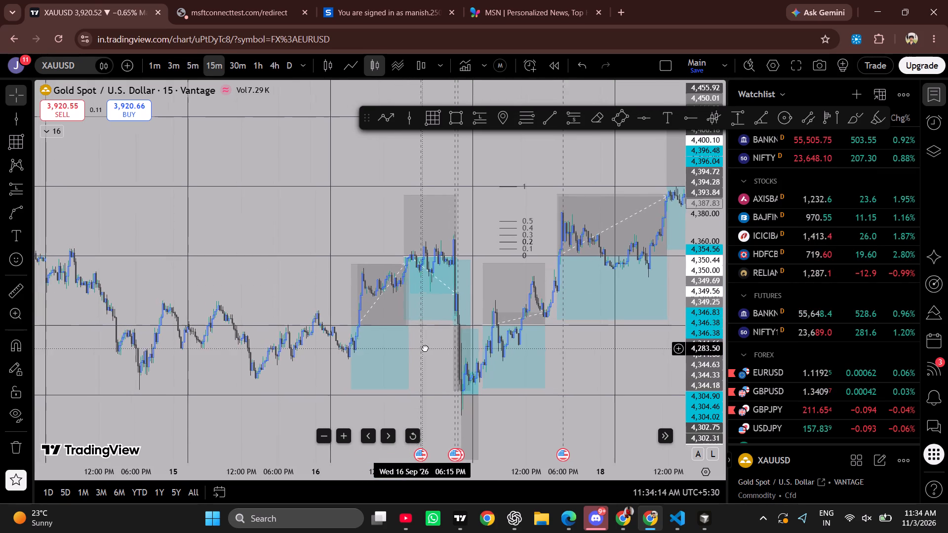
drag(426, 348, 479, 349)
right_click(434, 364)
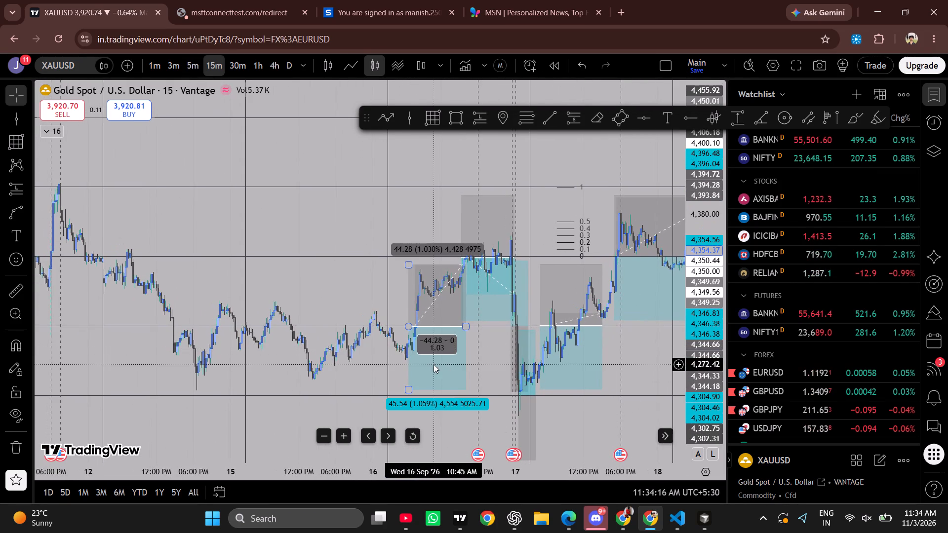
click(491, 351)
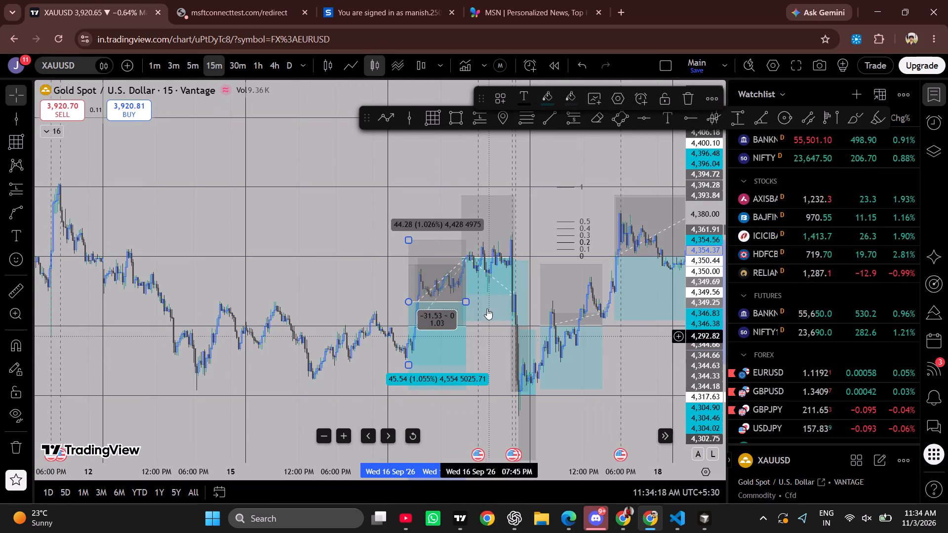
drag(432, 247, 361, 270)
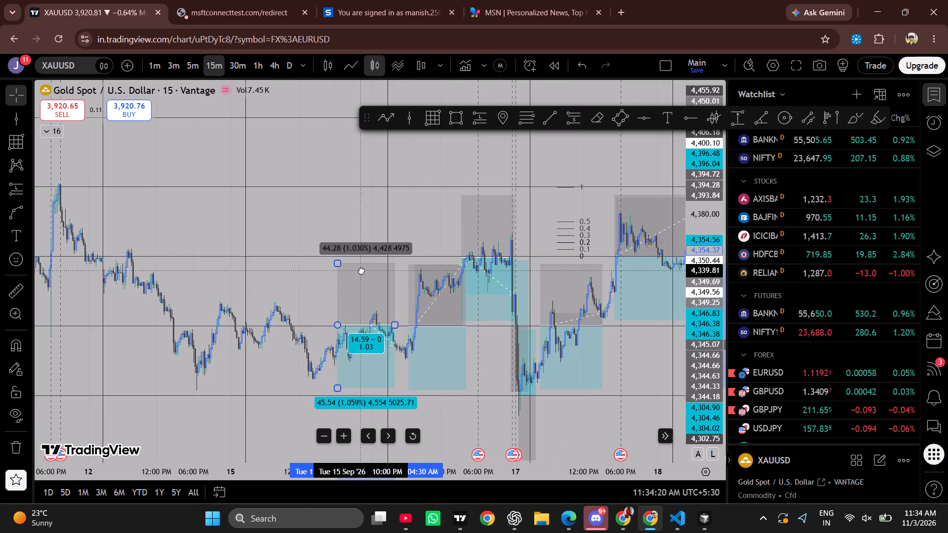
drag(361, 270, 364, 271)
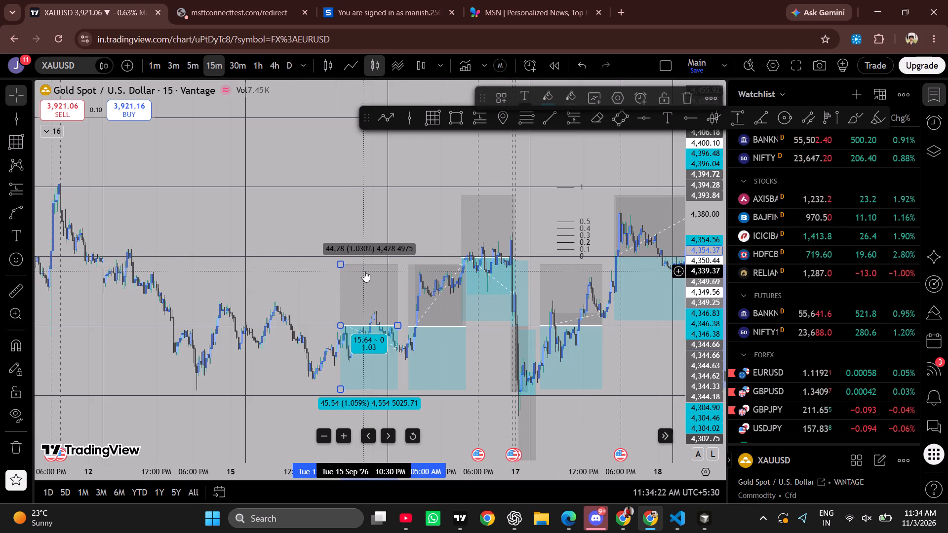
drag(398, 324, 422, 330)
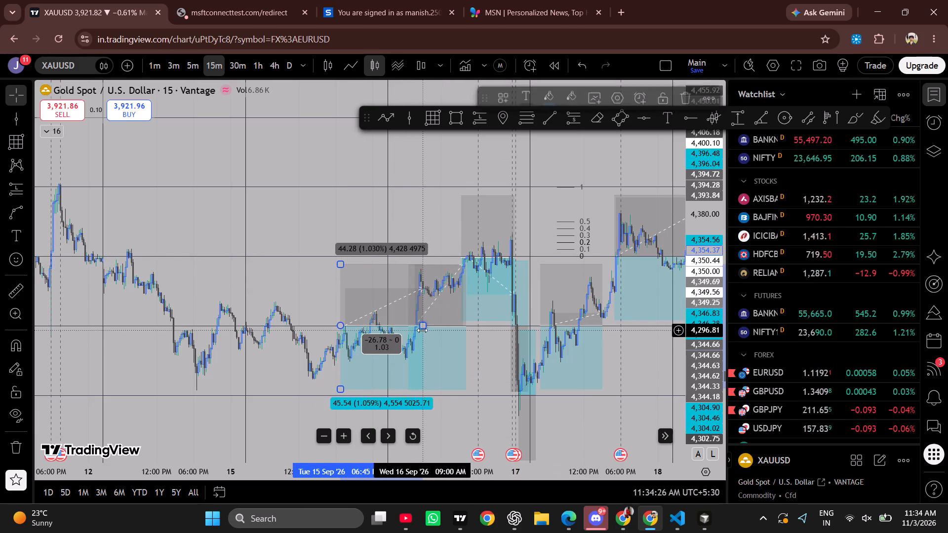
Delete the original short position box on the morning of 16 September.
click(444, 343)
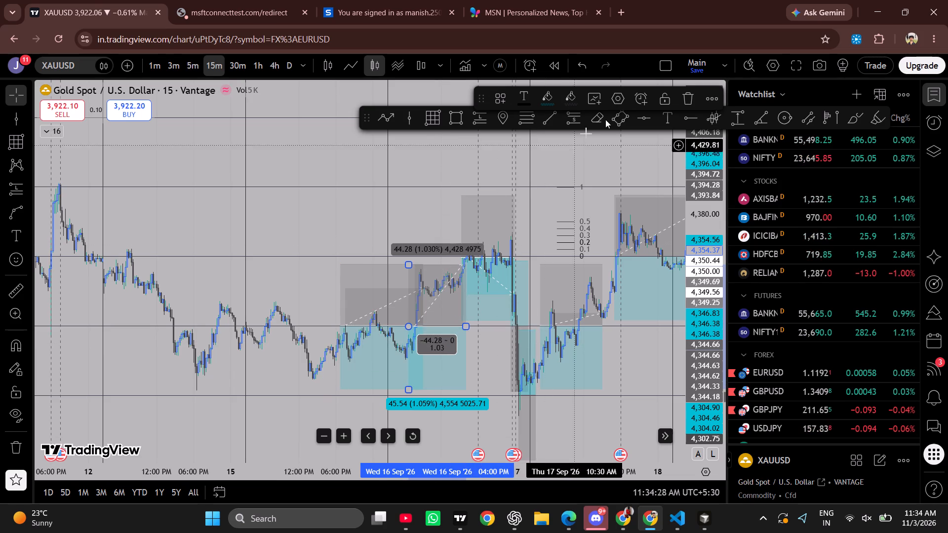
click(683, 97)
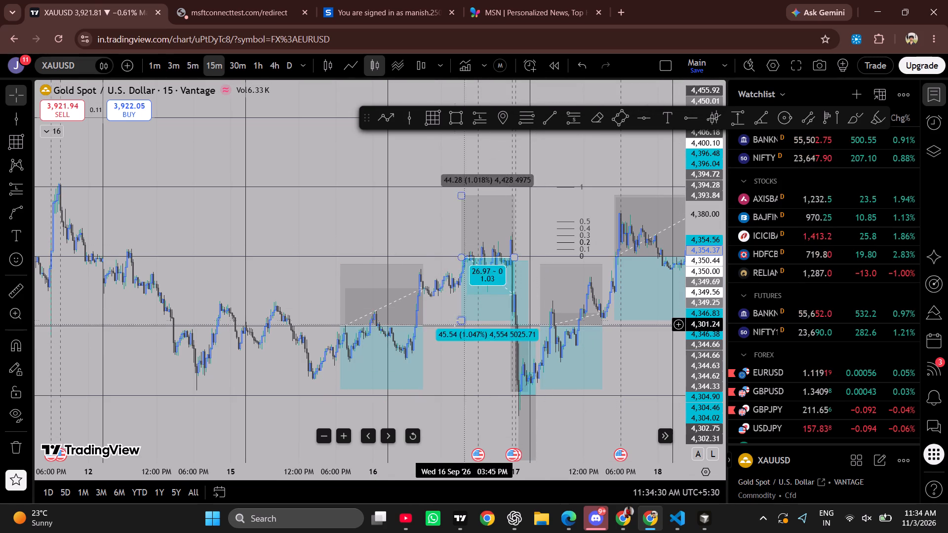
Extend the short position box that starts on 15 September up to the start of the 16 September afternoon short box.
drag(423, 325, 461, 327)
click(290, 277)
Examine the price action from 11 to 17 September around the existing position boxes and horizontal levels.
drag(290, 277, 309, 269)
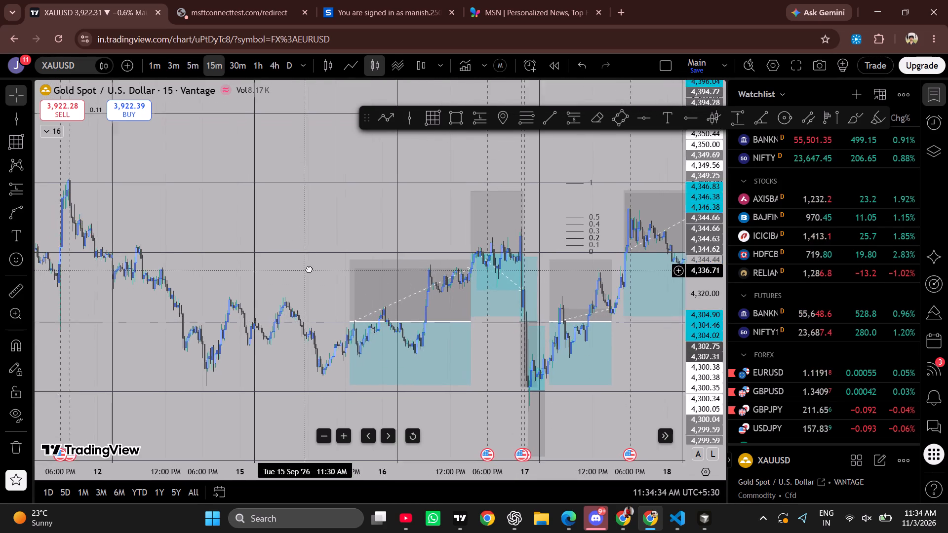
drag(309, 269, 365, 282)
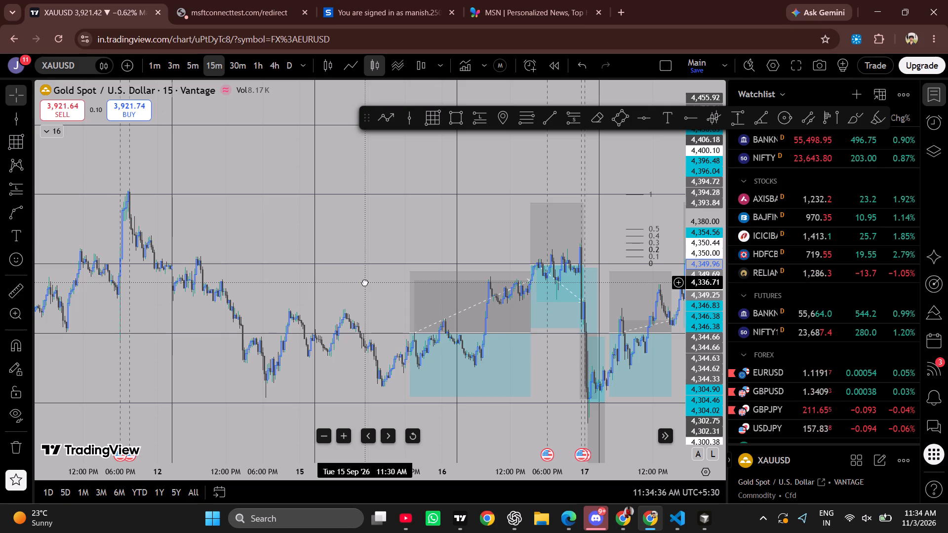
drag(365, 282, 278, 248)
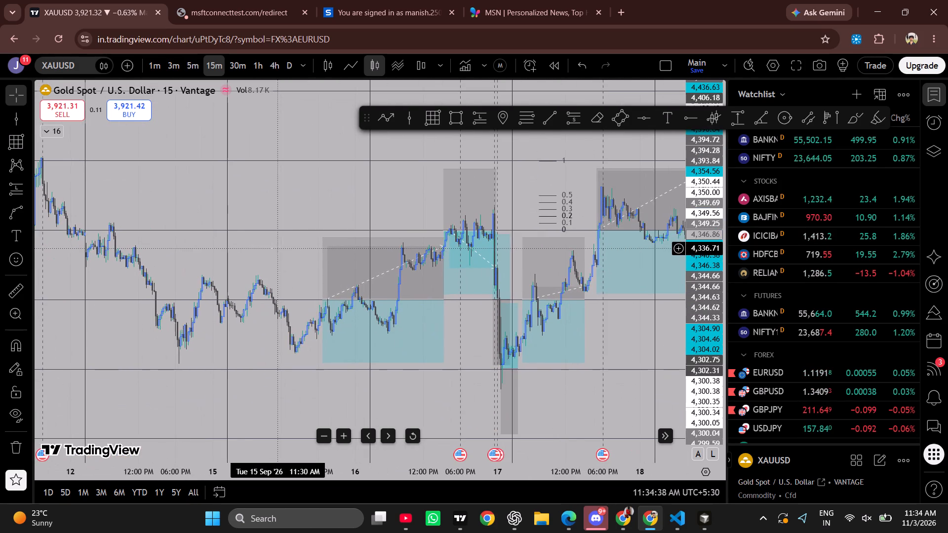
drag(229, 240, 464, 301)
drag(407, 312, 339, 263)
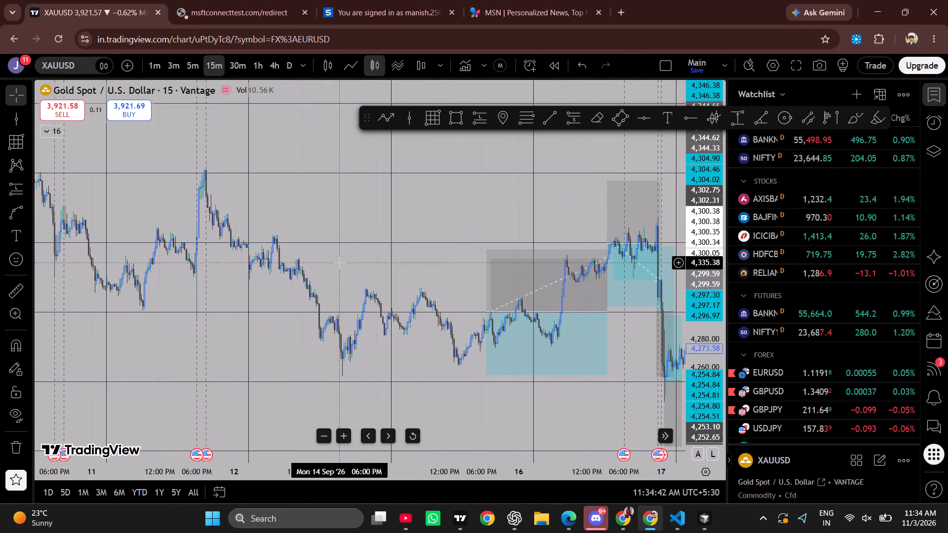
drag(398, 307, 417, 311)
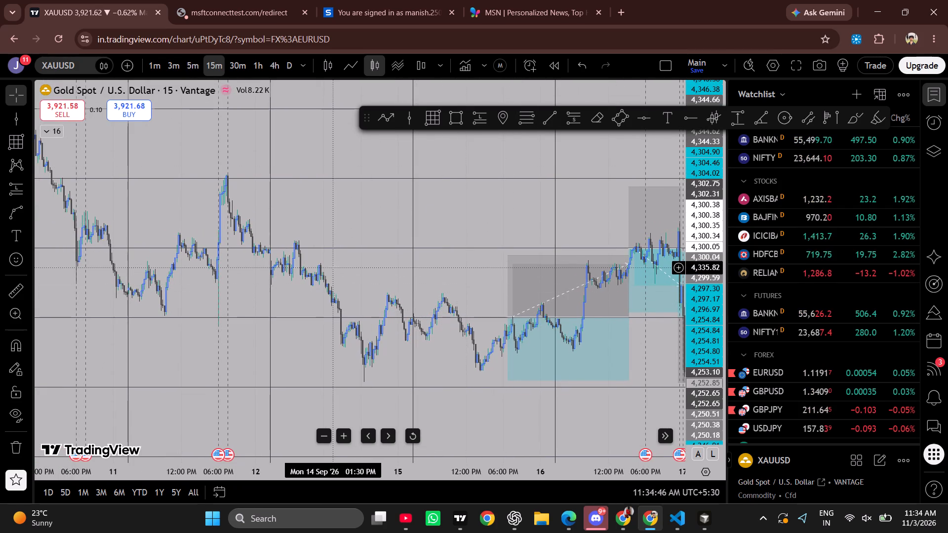
drag(334, 266, 373, 265)
drag(388, 261, 375, 250)
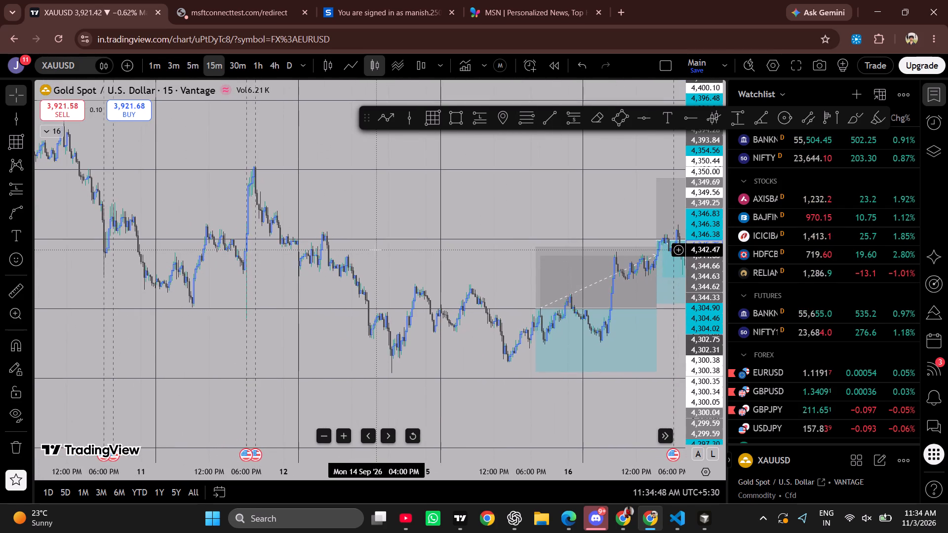
drag(375, 250, 143, 182)
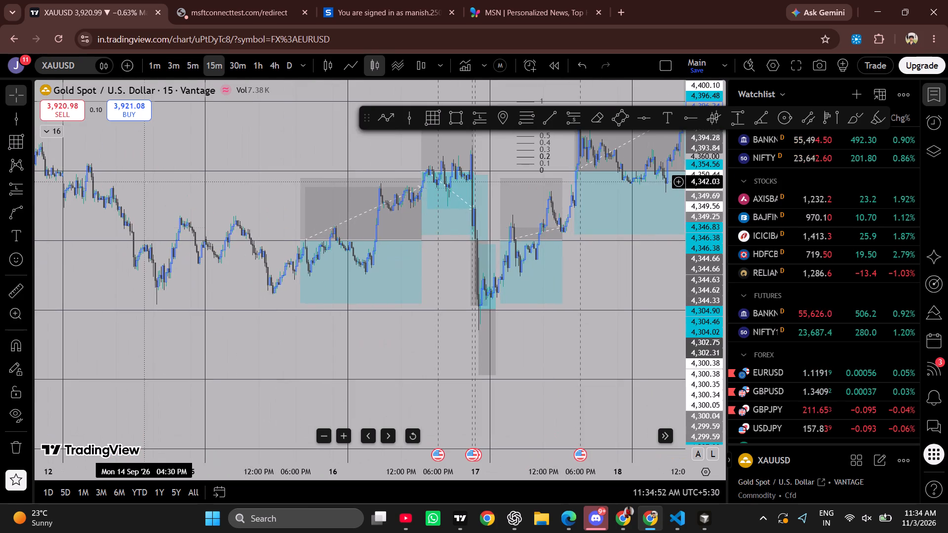
drag(284, 330, 294, 354)
drag(294, 354, 325, 363)
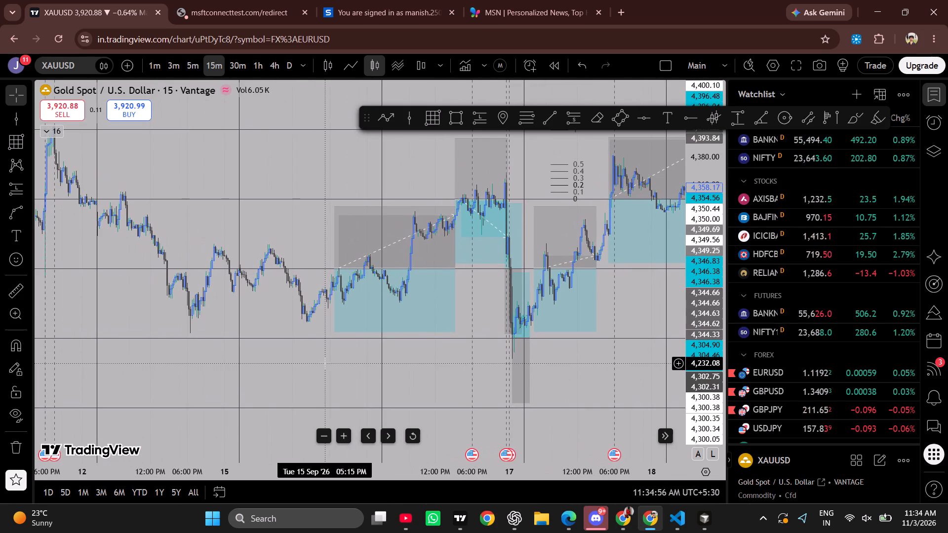
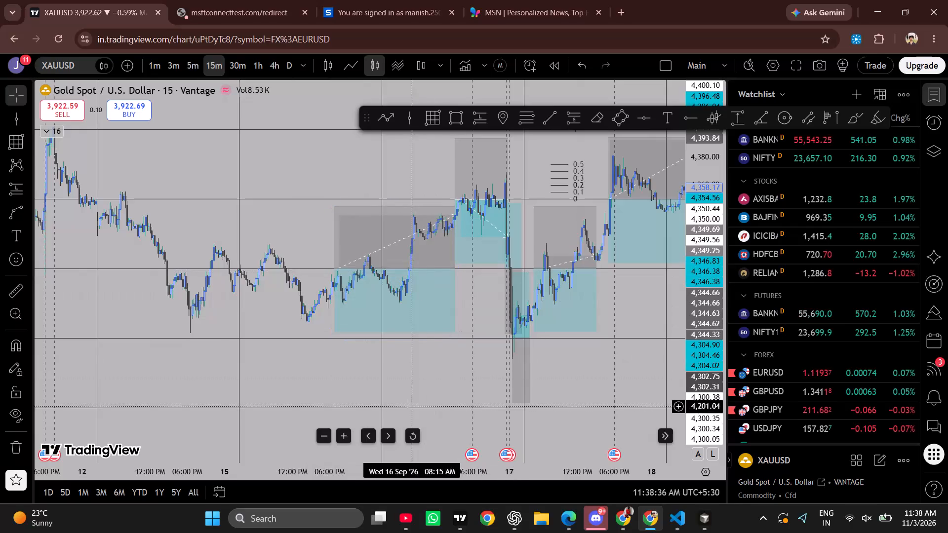
Clone the 16 September afternoon short box and set the clone at about 4,300 from 14 September 9:00 PM to about 3 PM on 15 September.
drag(281, 362, 340, 385)
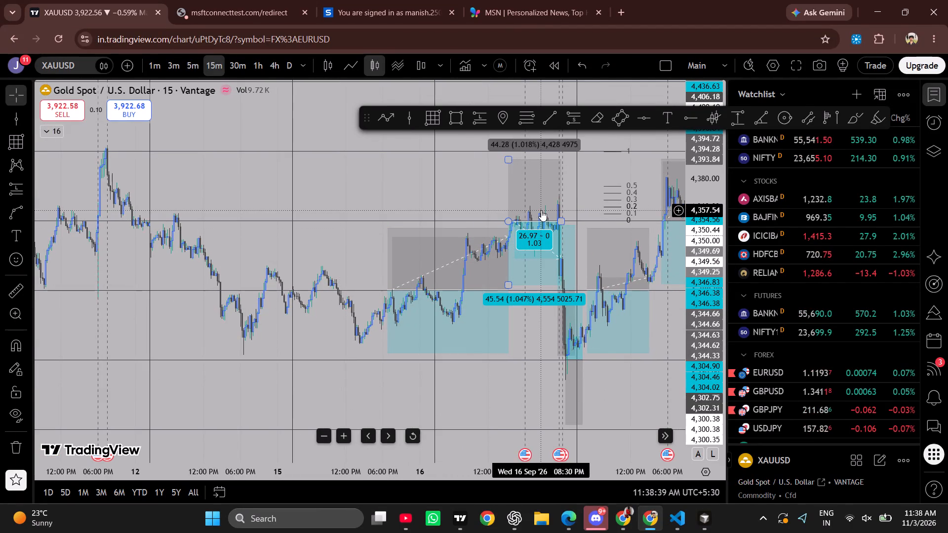
ctrl+drag(541, 210, 285, 281)
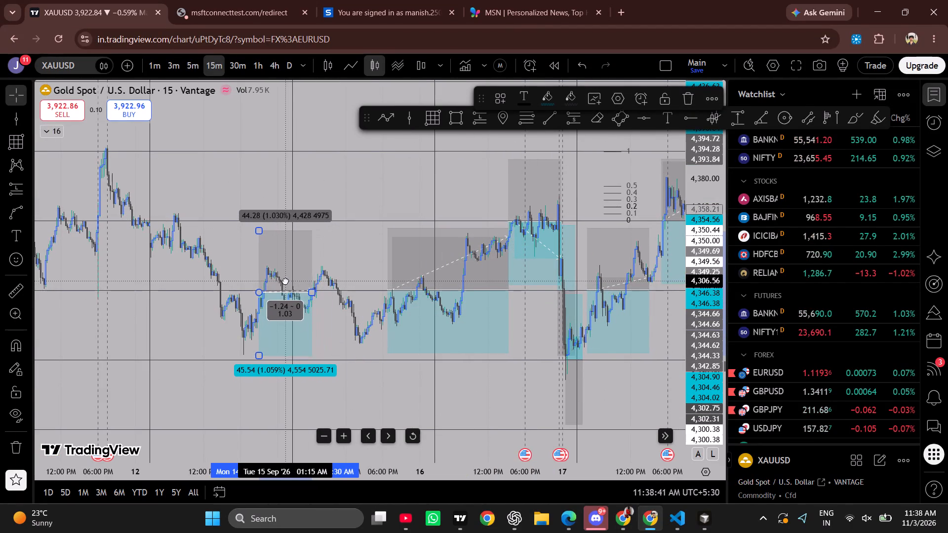
ctrl+drag(285, 281, 285, 279)
drag(311, 293, 366, 297)
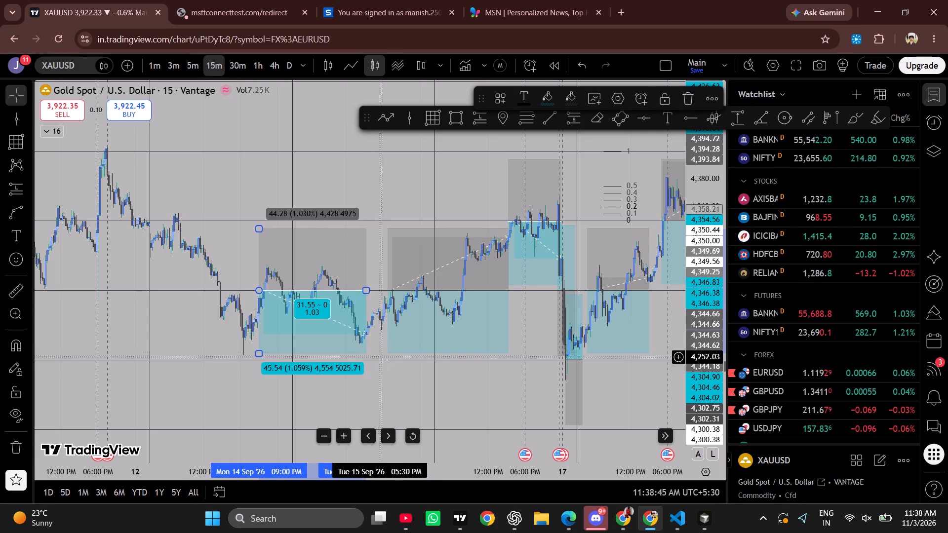
click(390, 370)
drag(390, 370, 395, 375)
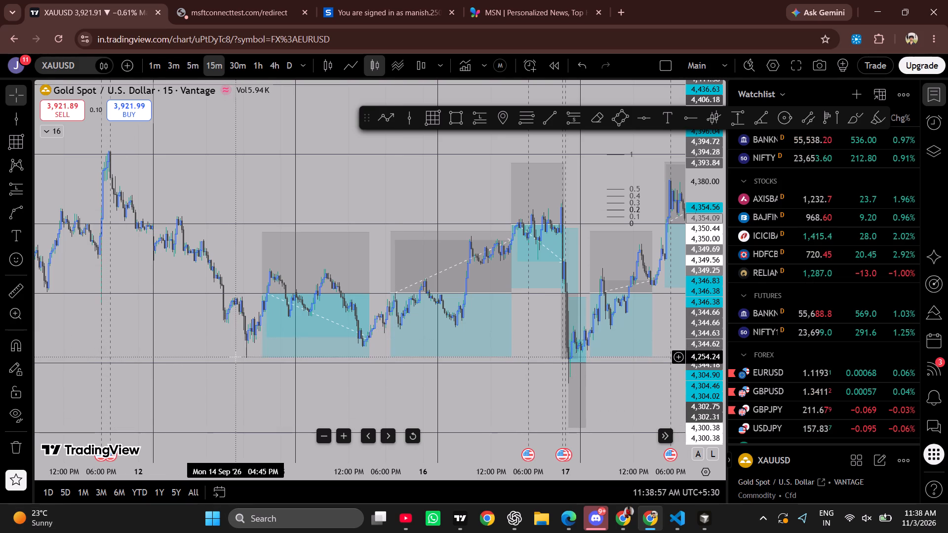
Clone the narrow long box at the start of 17 September to about 4,300 on 14 September, from about 1:45 PM to 6:45 PM.
drag(236, 357, 186, 356)
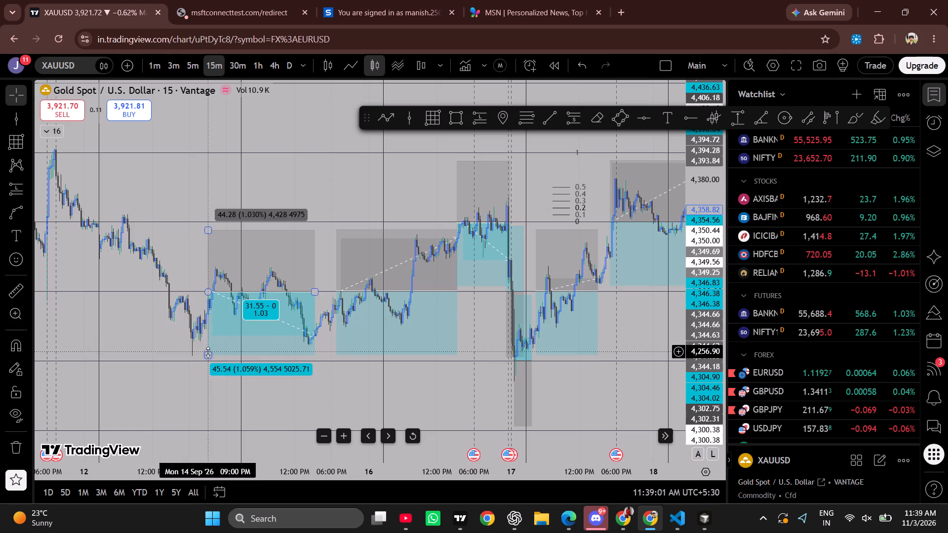
right_click(516, 280)
click(568, 348)
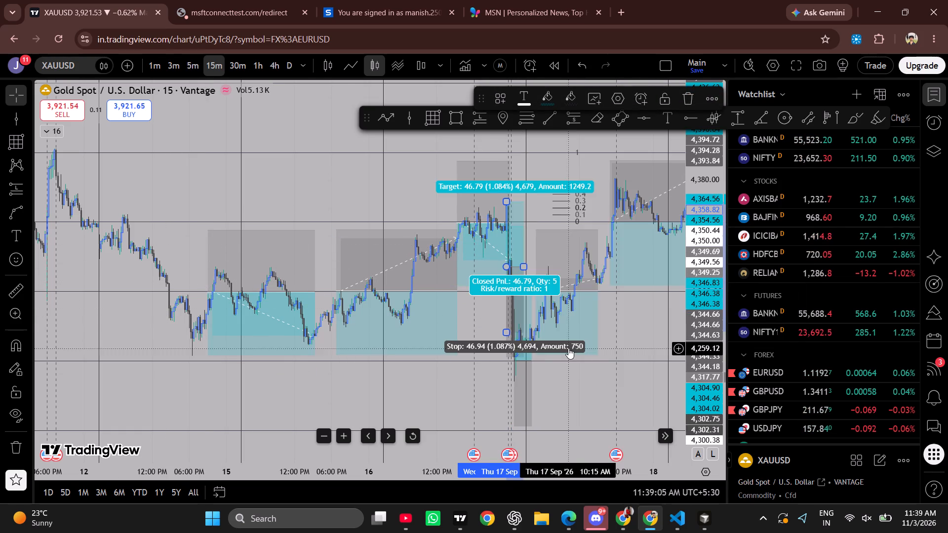
drag(514, 211, 133, 217)
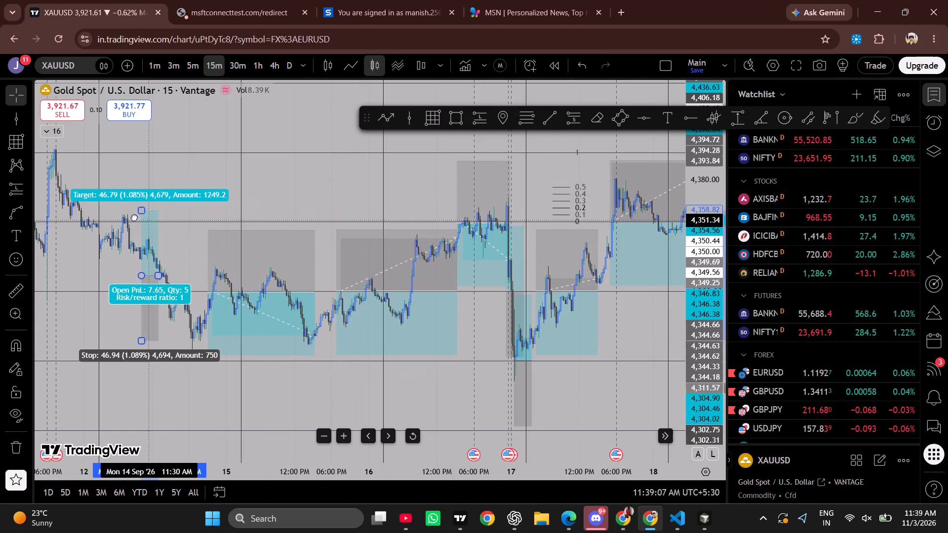
drag(133, 217, 170, 235)
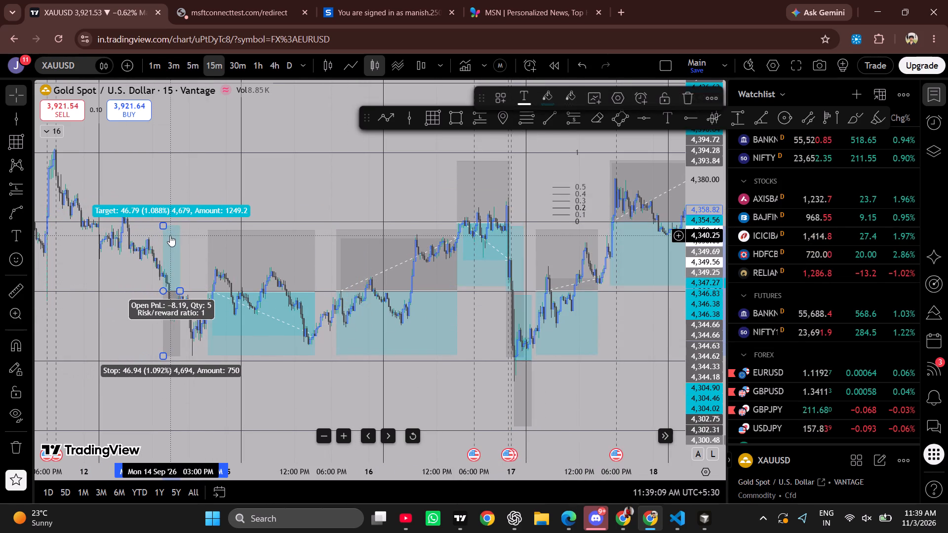
drag(182, 292, 195, 293)
drag(291, 386, 332, 407)
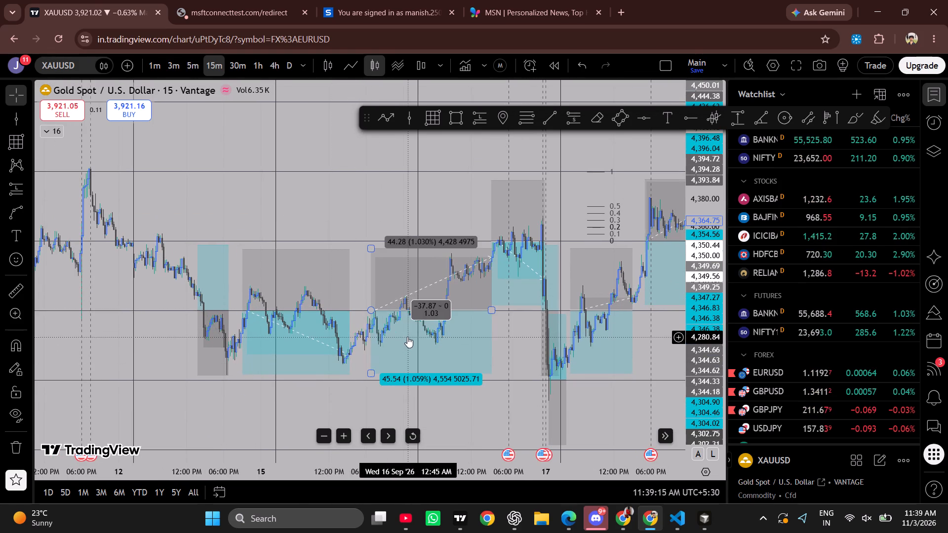
Delete the short position box that starts on the evening of 15 September.
click(407, 337)
click(685, 105)
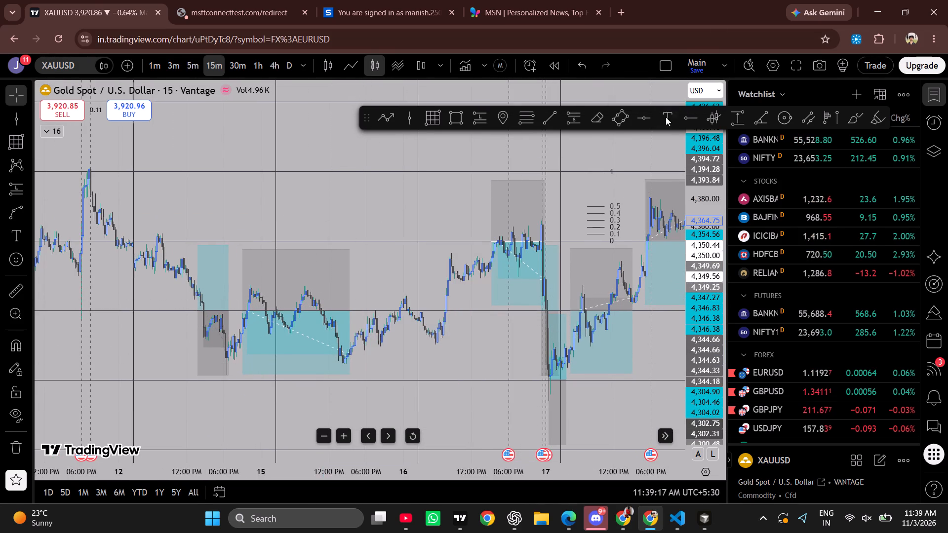
Extend the short box that starts on 14 September up to the start of the 16 September afternoon short box.
drag(350, 311, 493, 290)
click(244, 418)
Clone the 16 September afternoon short box and place the clone at about 4,400, starting at the 11 September evening high.
drag(244, 418, 318, 436)
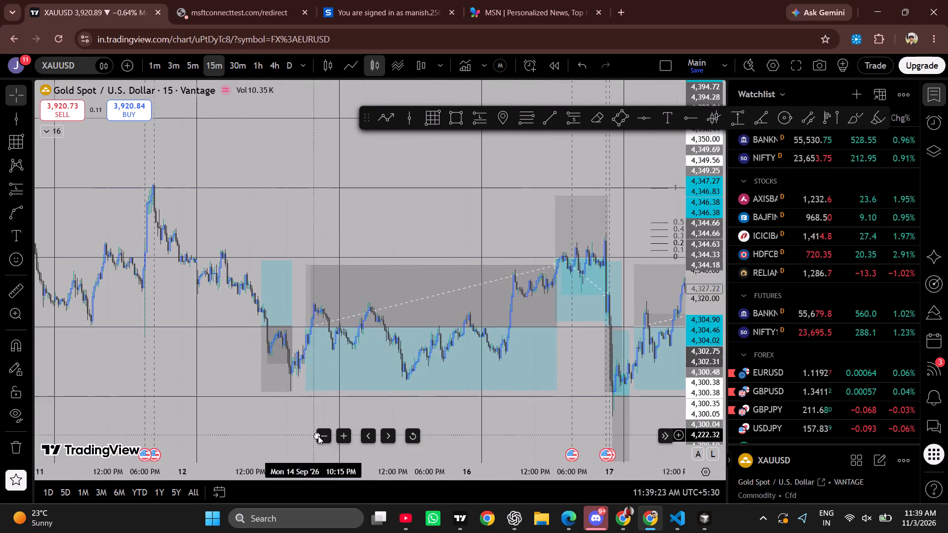
drag(318, 436, 364, 436)
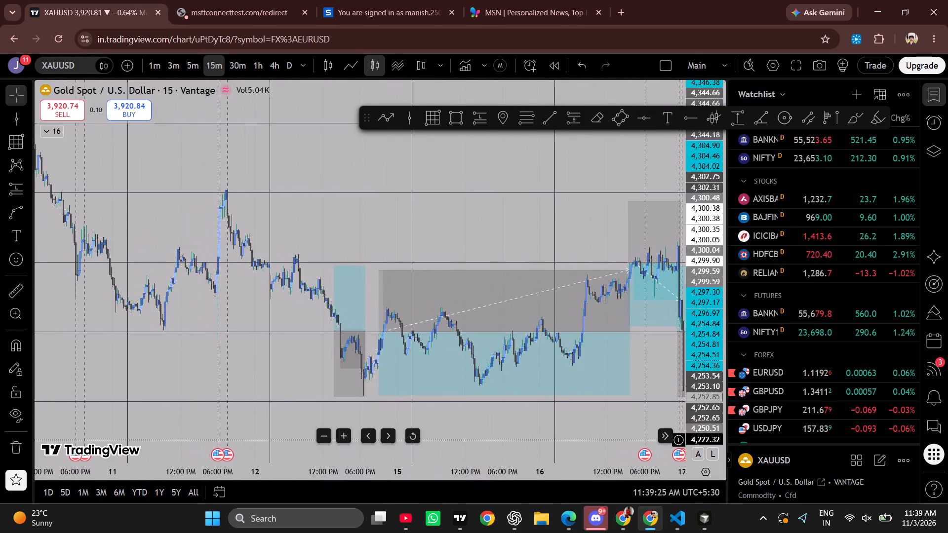
drag(364, 436, 364, 436)
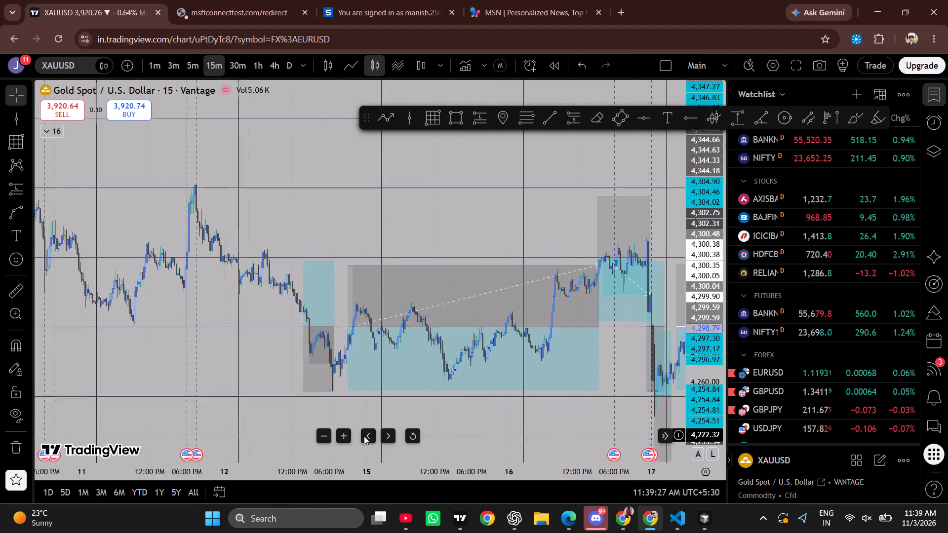
drag(364, 436, 454, 453)
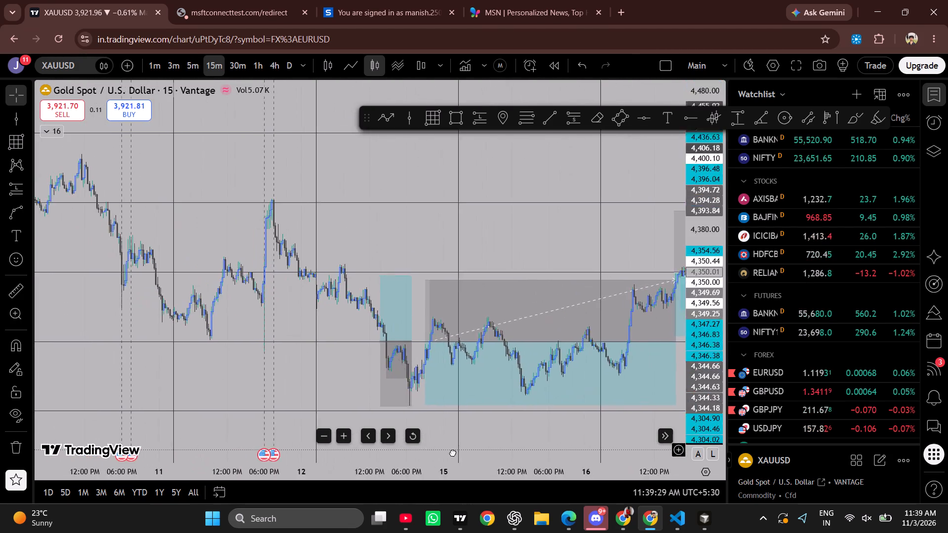
drag(454, 453, 493, 460)
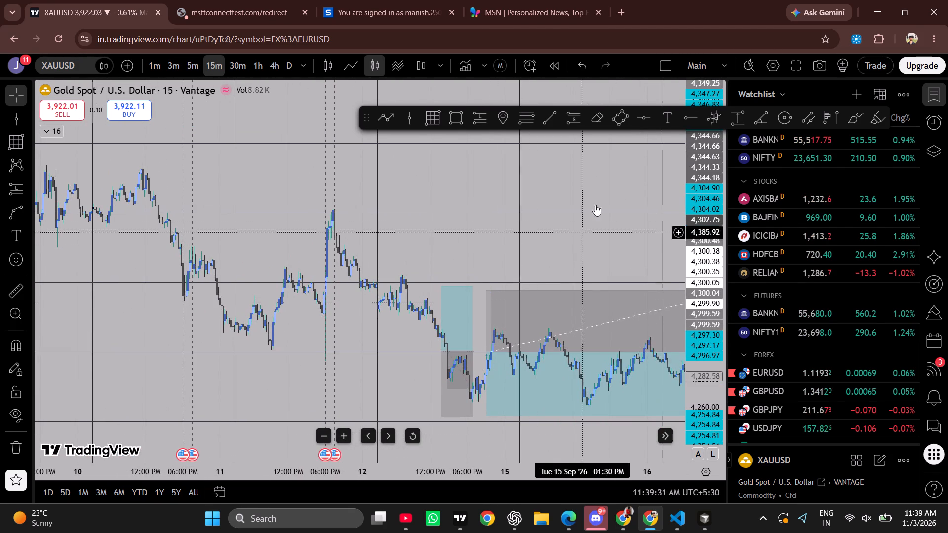
drag(595, 205, 411, 190)
right_click(596, 234)
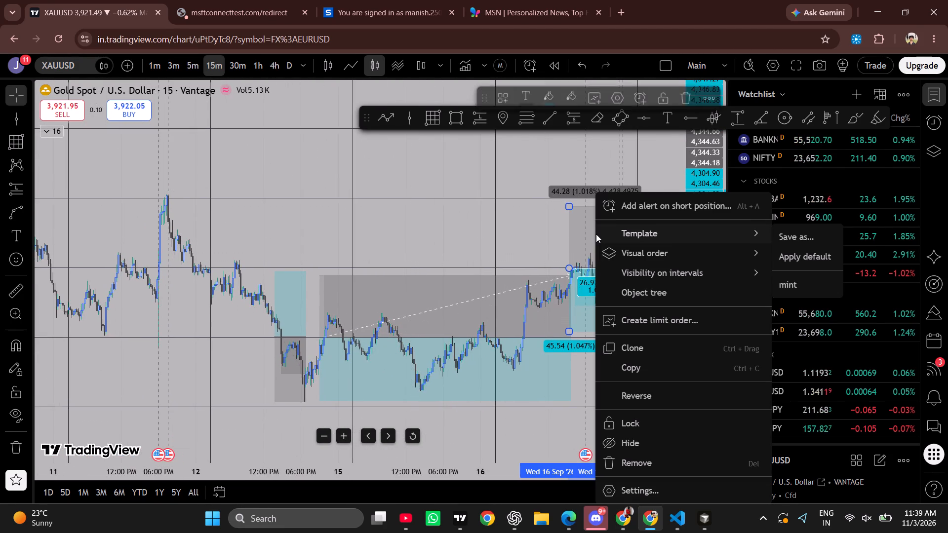
click(659, 344)
drag(593, 186, 276, 141)
drag(415, 216, 670, 258)
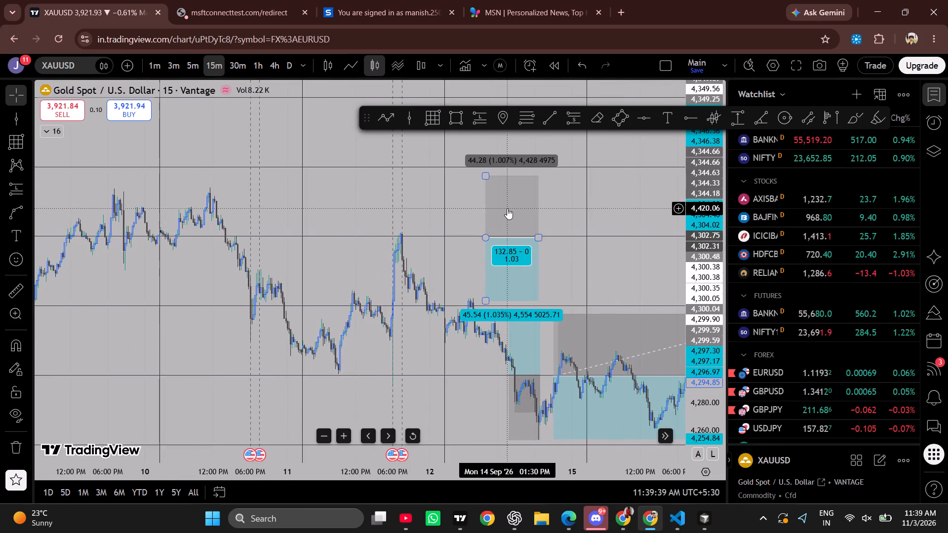
drag(507, 208, 419, 206)
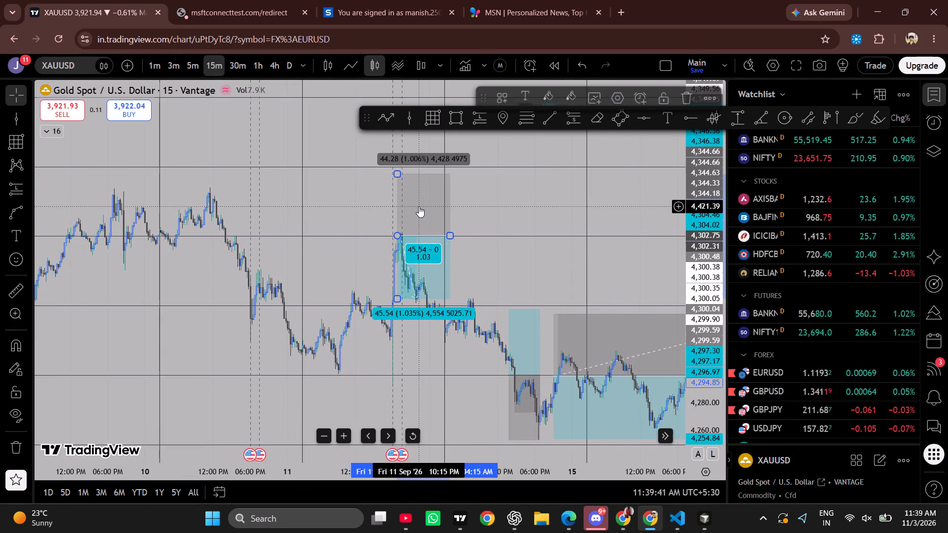
click(539, 257)
Clone the 14 September afternoon long box and set the clone at about 4,350 from 11 September 11:30 PM to early afternoon on 14 September.
right_click(533, 351)
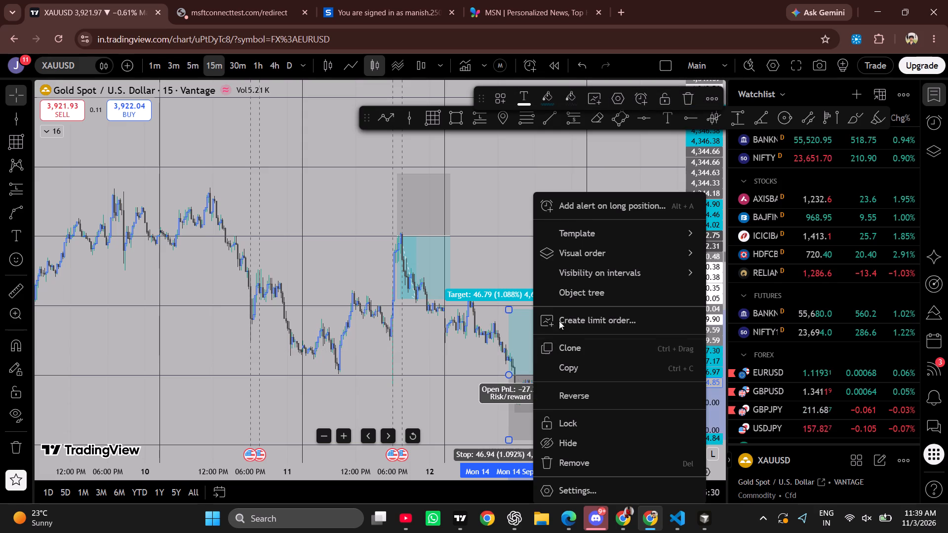
click(588, 348)
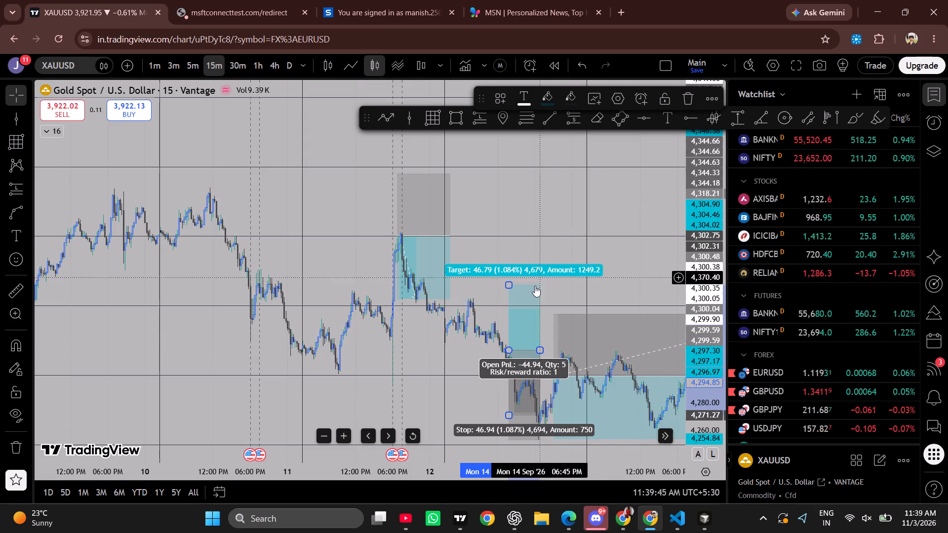
drag(530, 293, 450, 251)
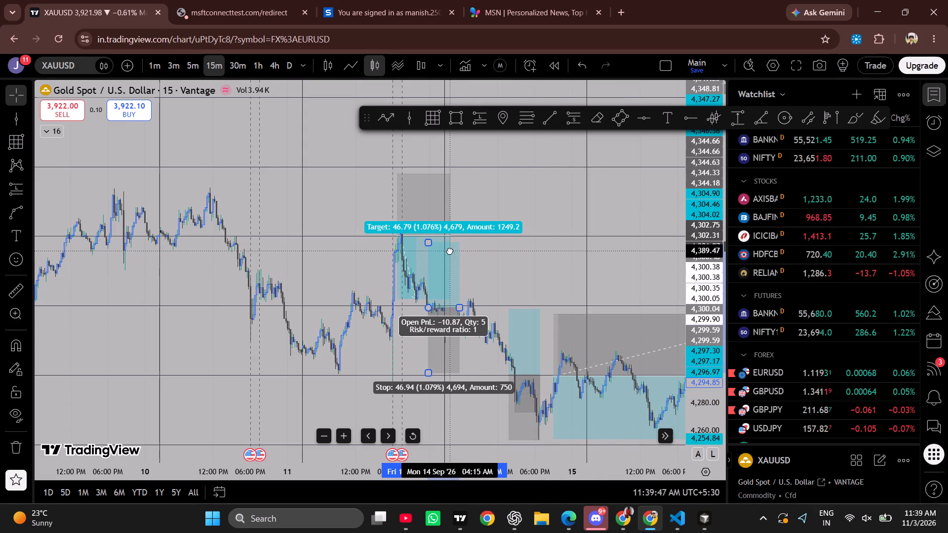
drag(450, 251, 449, 249)
click(515, 272)
drag(515, 272, 517, 272)
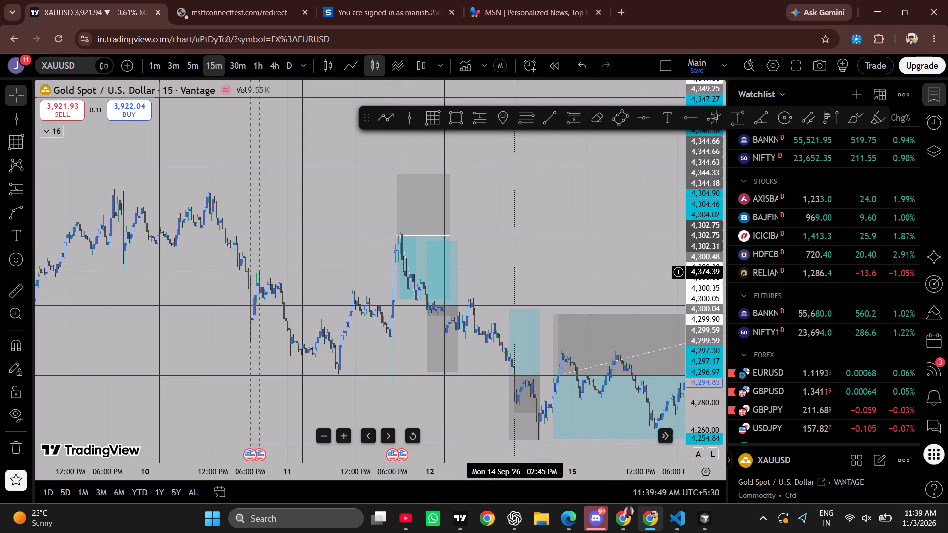
drag(517, 272, 525, 275)
drag(464, 307, 516, 318)
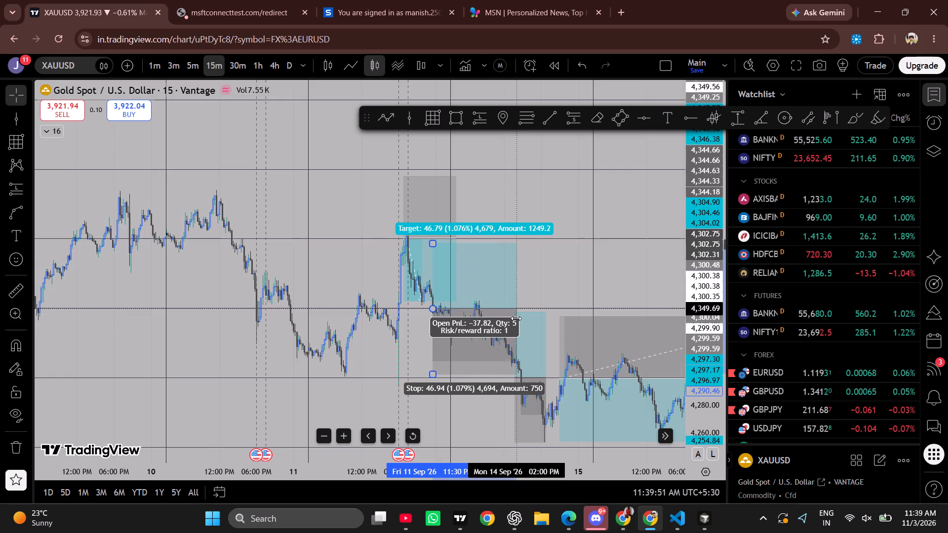
drag(516, 318, 513, 318)
click(531, 299)
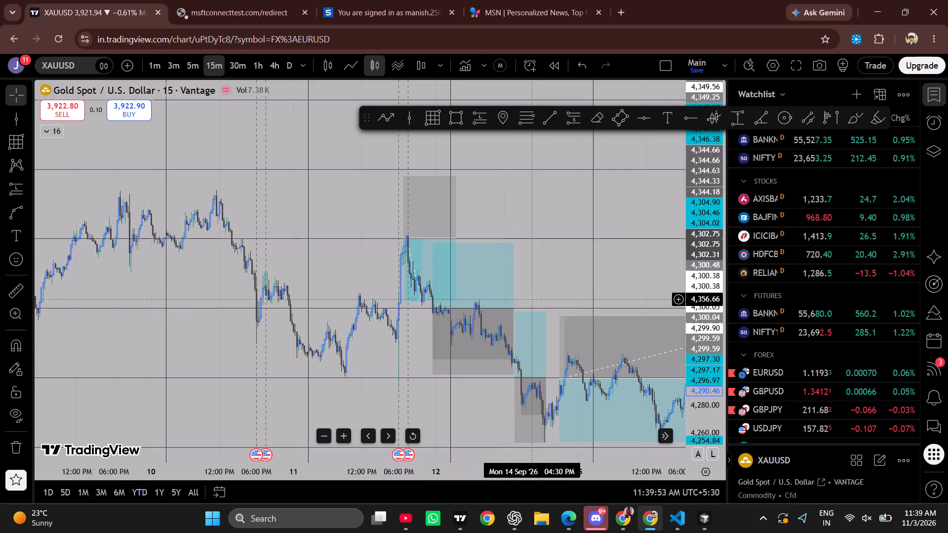
Shift the 14 September afternoon long box slightly later and extend the 4,350 long box to meet its start.
drag(523, 361, 527, 360)
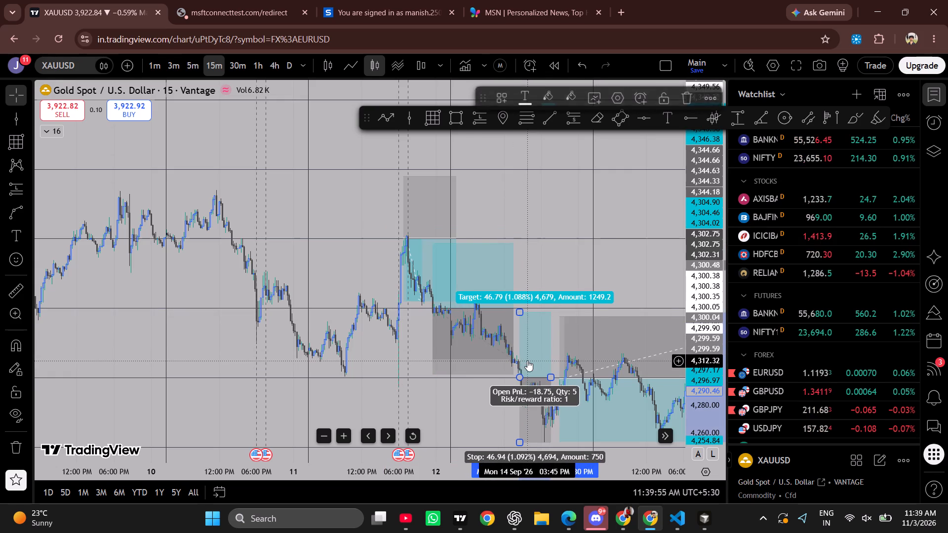
drag(557, 236, 579, 201)
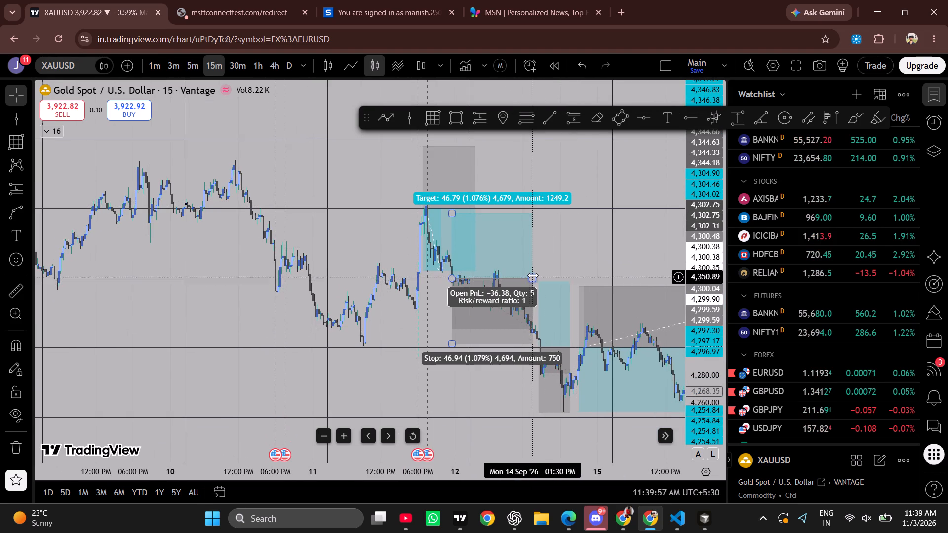
drag(533, 275, 537, 276)
click(581, 181)
Clone the 11 September evening short box to about 4,350, from about 11 AM on 11 September to the start of the original box.
drag(581, 181, 692, 194)
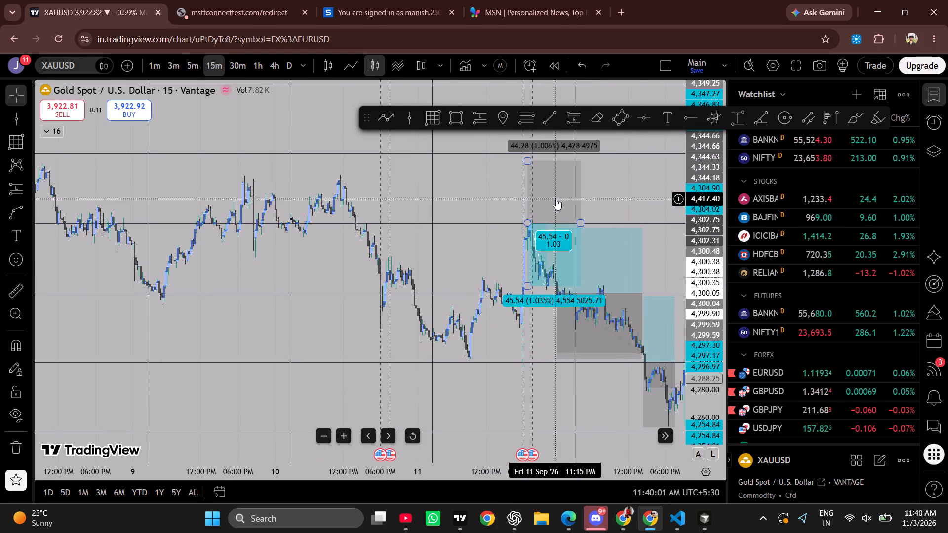
click(556, 199)
right_click(549, 189)
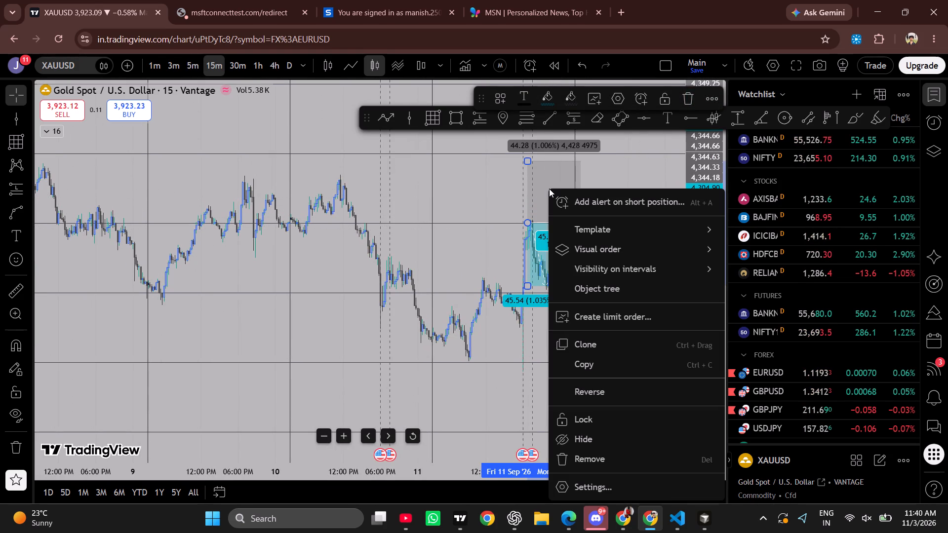
click(585, 346)
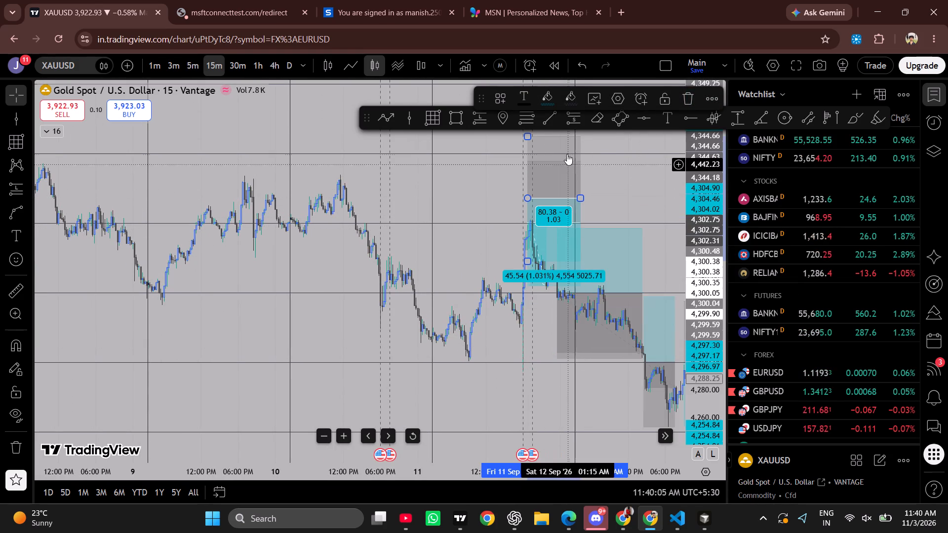
drag(564, 156, 516, 250)
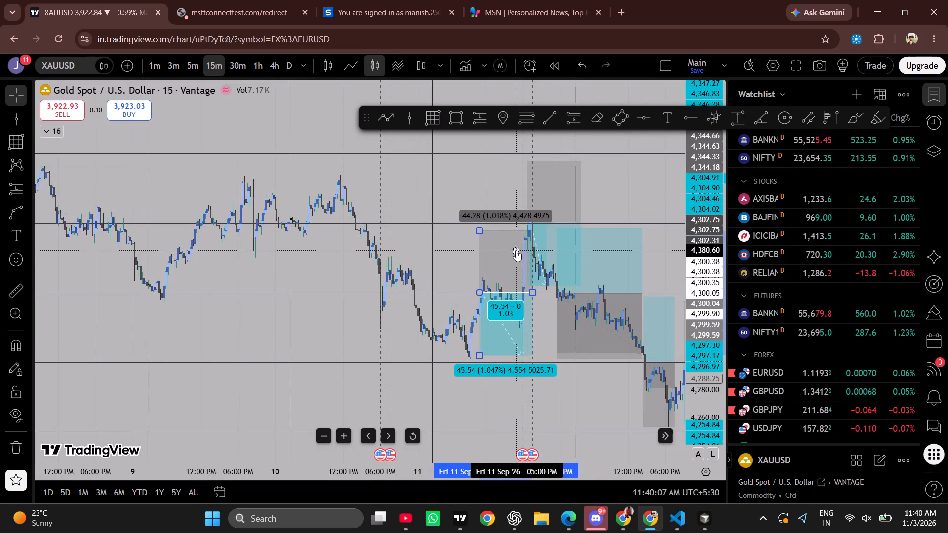
double_click(440, 268)
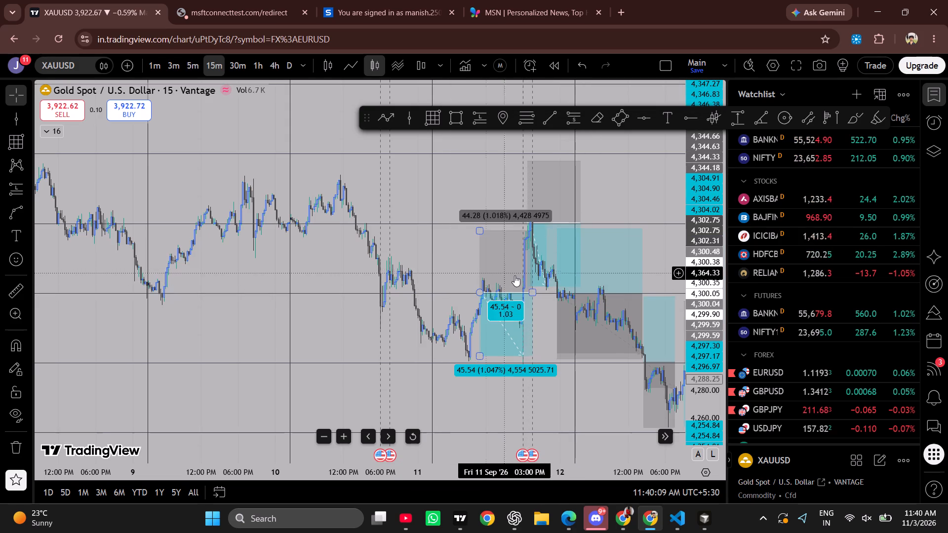
drag(532, 293, 528, 292)
click(542, 327)
Clone the 4,350 long box to about 4,300, starting on the morning of 11 September, and shorten it to about 4 PM that day.
drag(542, 327, 562, 301)
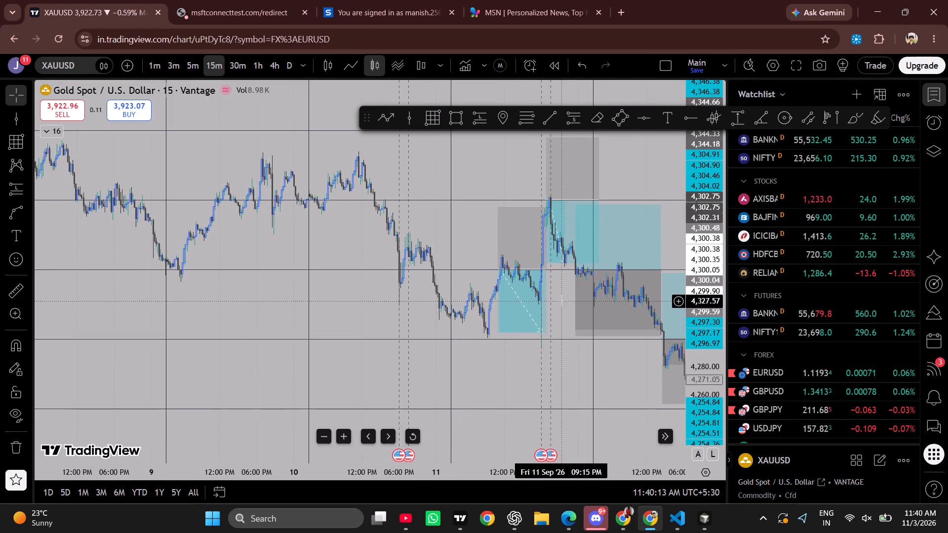
right_click(611, 244)
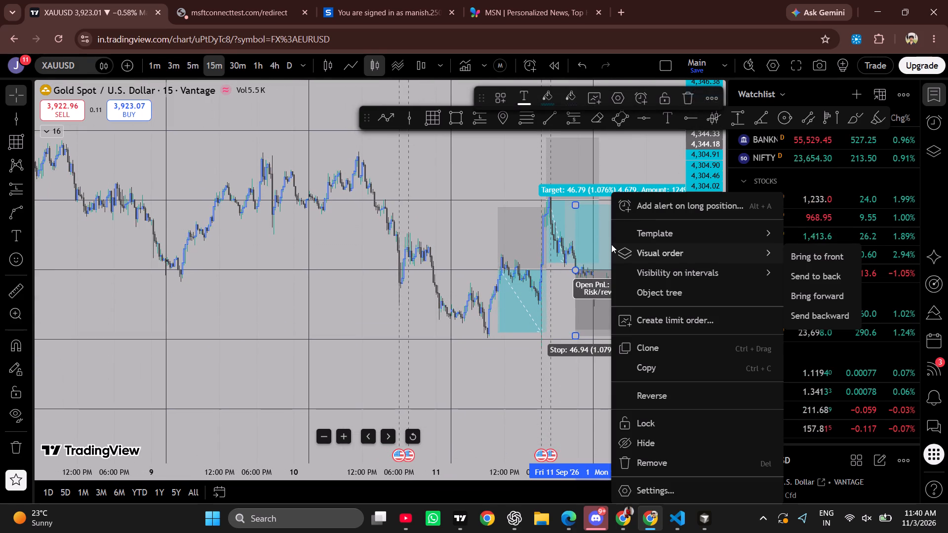
click(660, 347)
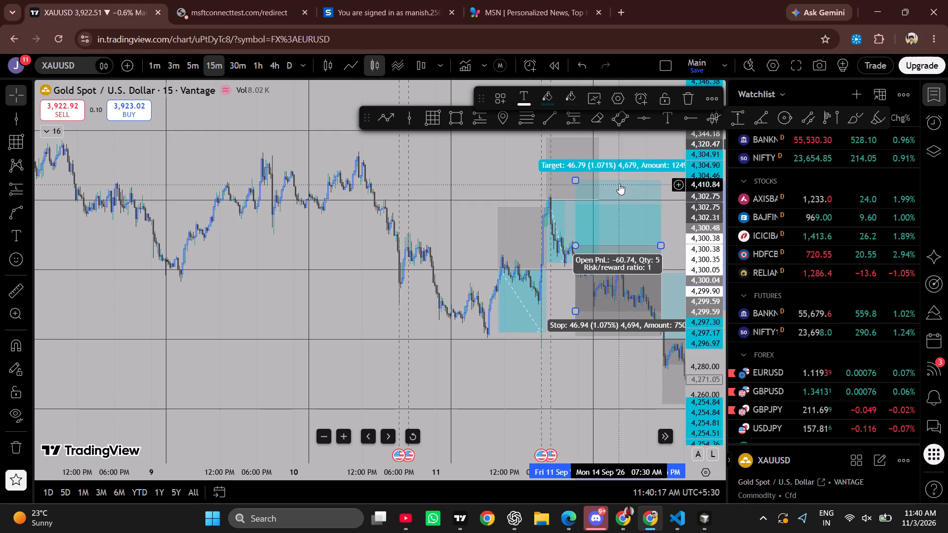
drag(619, 184, 528, 277)
drag(569, 339, 526, 340)
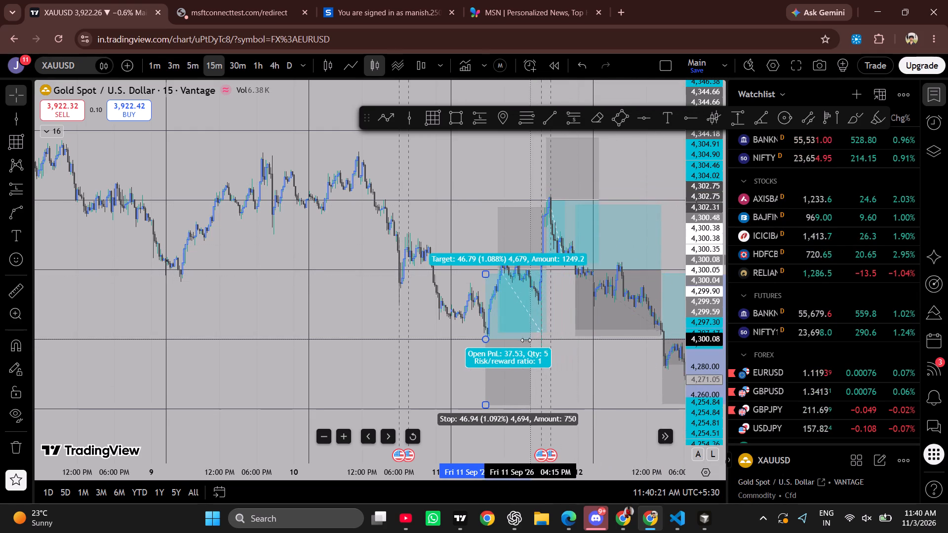
Shorten the 4,300 long box on 11 September so that it ends at about 11:45 AM.
drag(526, 340, 502, 332)
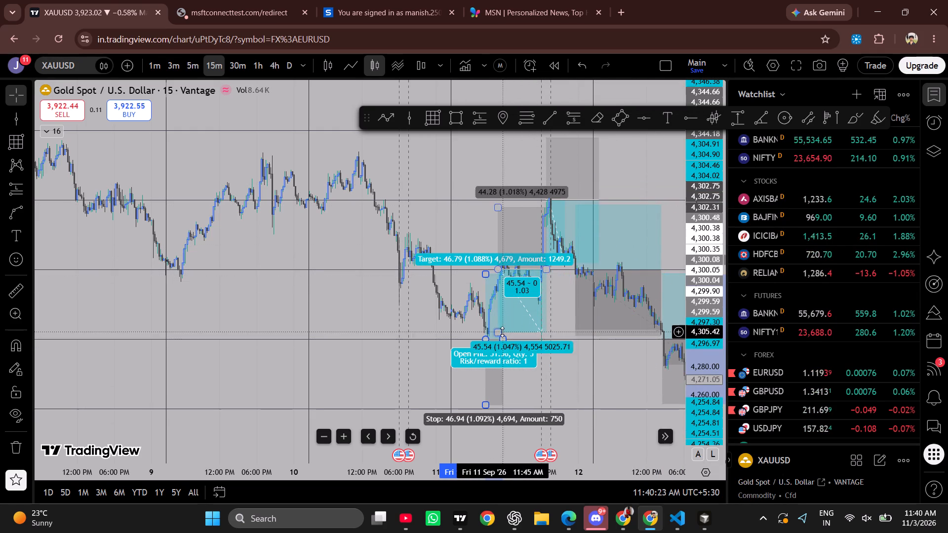
click(409, 313)
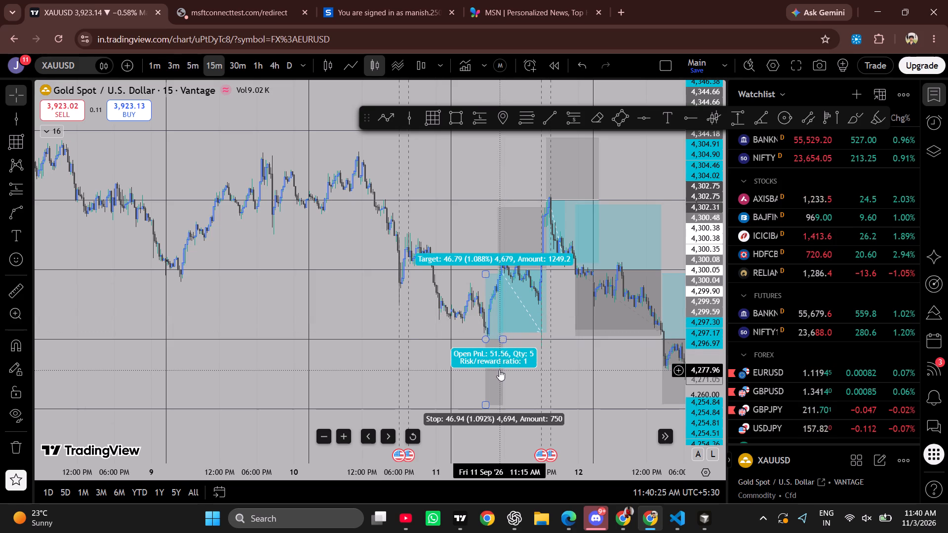
Clone the 4,300 long box to about 4,350, starting 10 September 5:30 PM, and extend it to the original's start on 11 September.
right_click(499, 370)
click(539, 349)
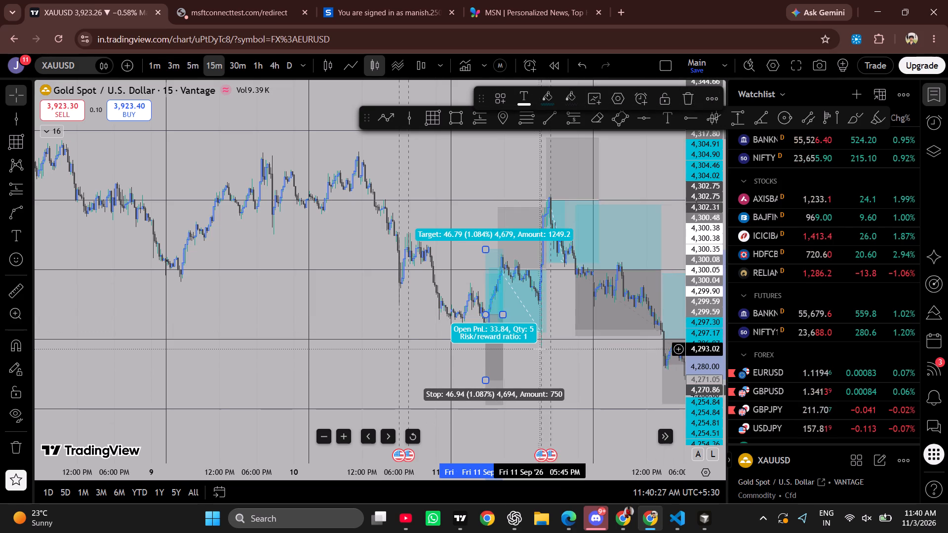
drag(491, 262, 406, 223)
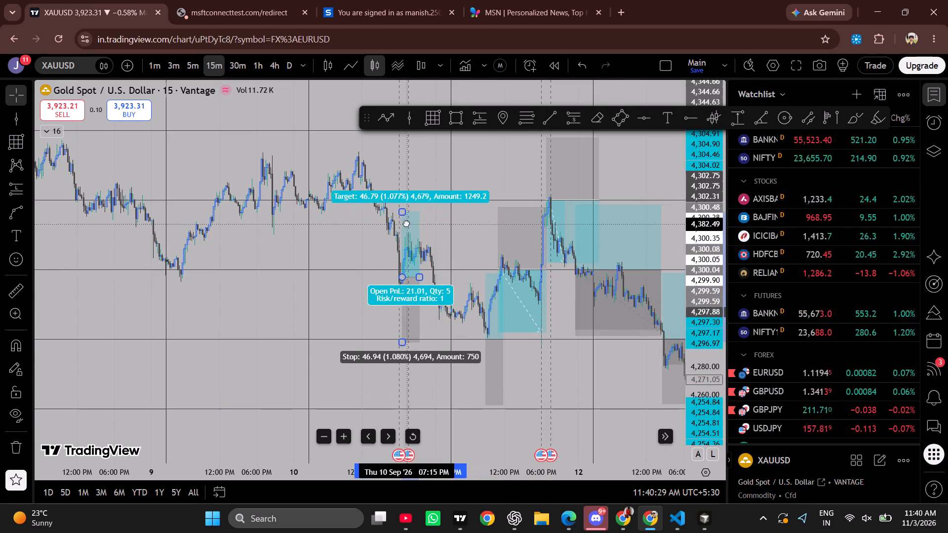
drag(406, 223, 399, 217)
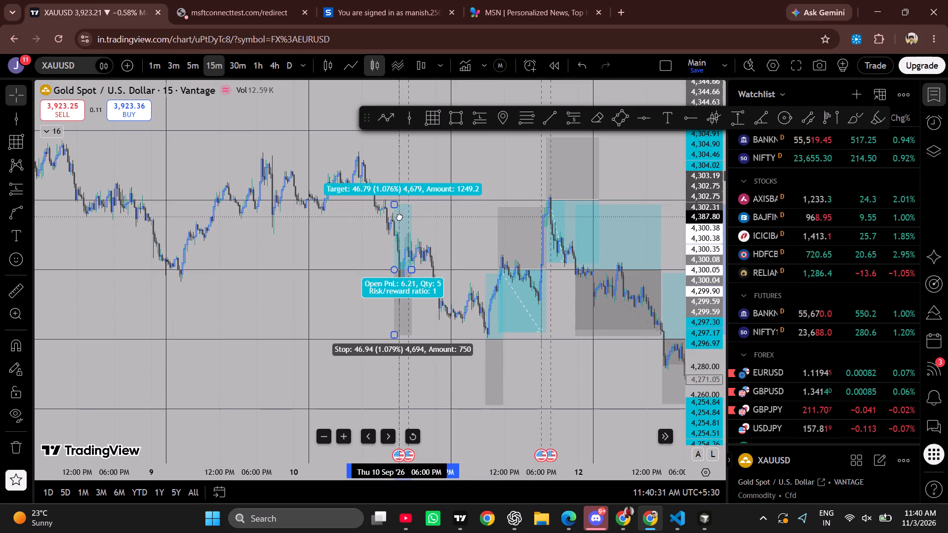
drag(399, 217, 400, 217)
drag(413, 266, 487, 281)
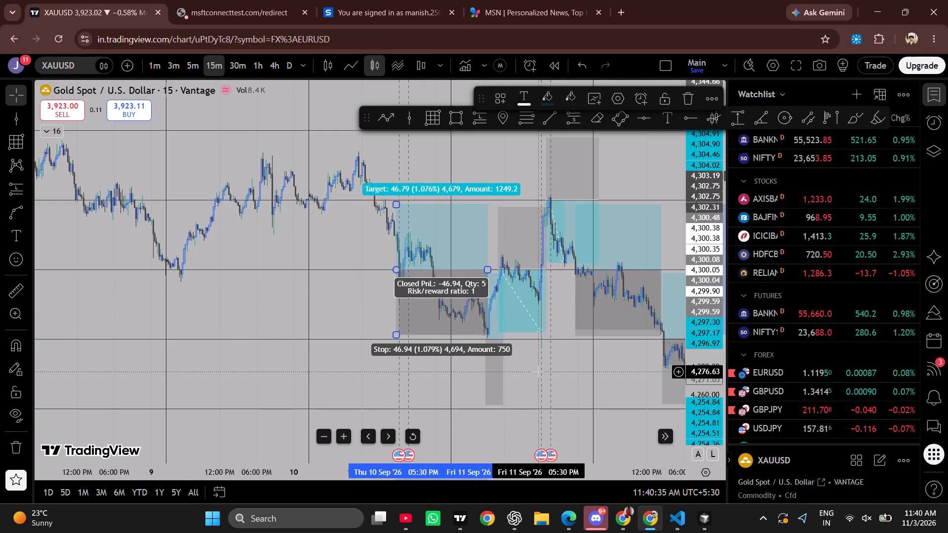
click(538, 372)
Place a vertical line at 10 September 4:30 PM, just before the earliest long box.
drag(538, 372, 613, 433)
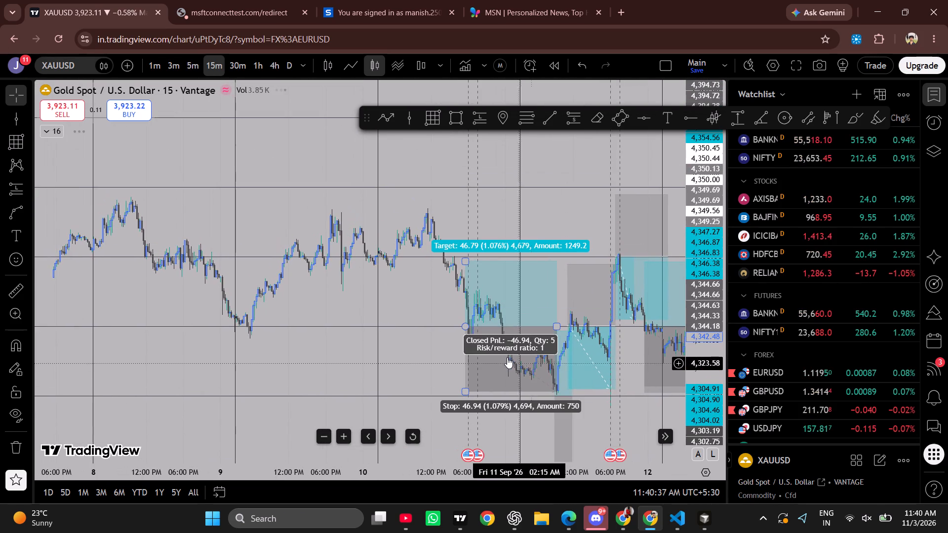
right_click(506, 357)
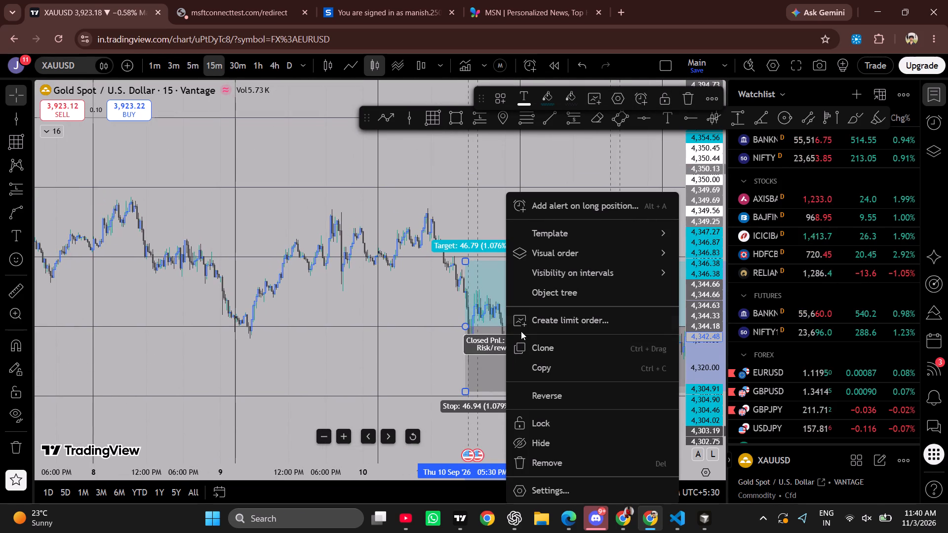
click(457, 204)
drag(457, 204, 418, 200)
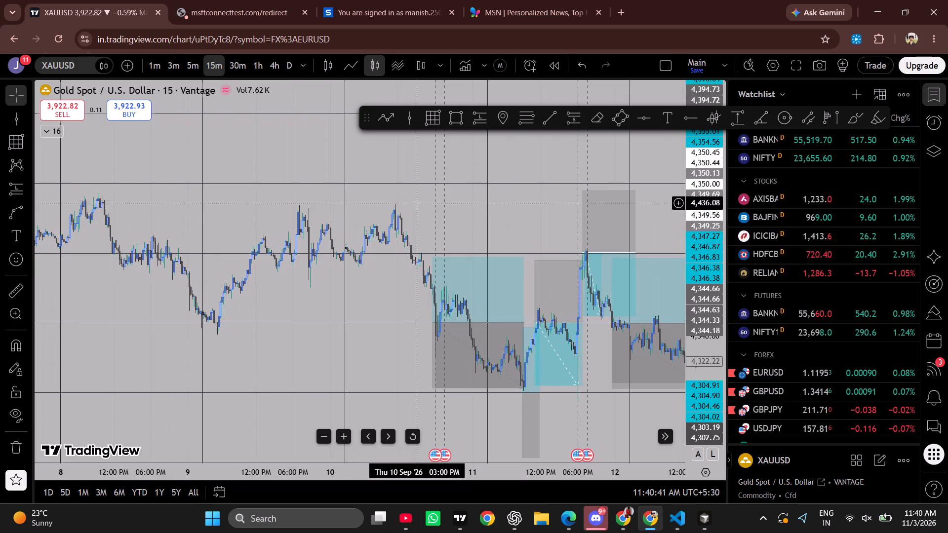
drag(420, 214, 380, 195)
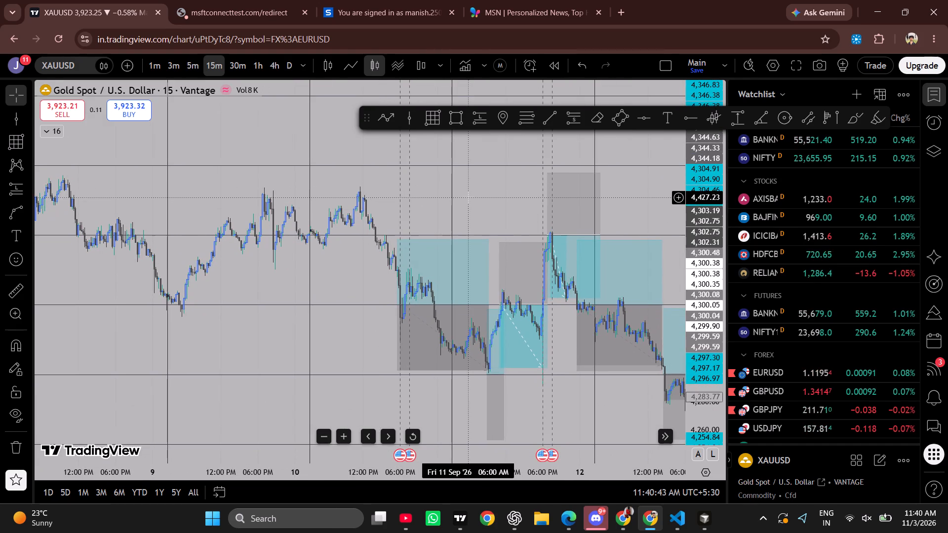
drag(469, 197, 387, 185)
click(407, 120)
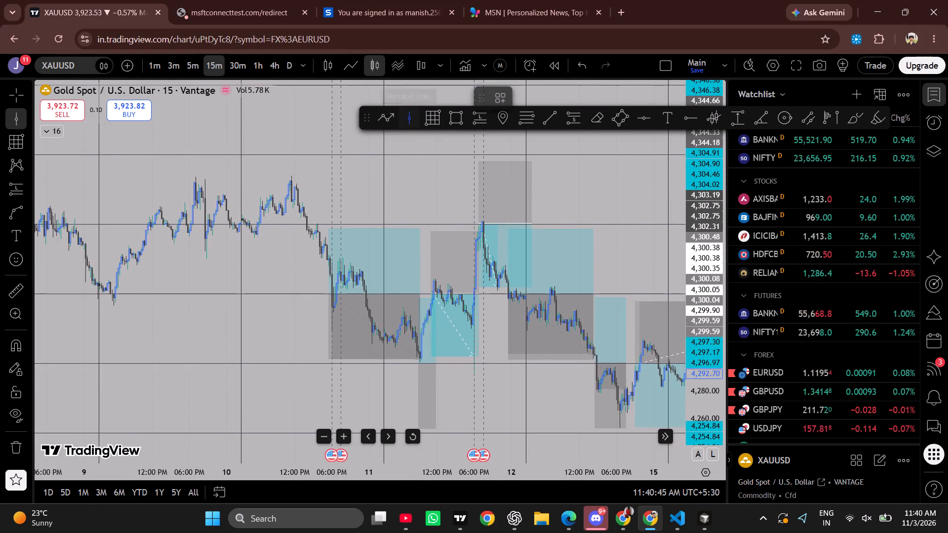
click(322, 173)
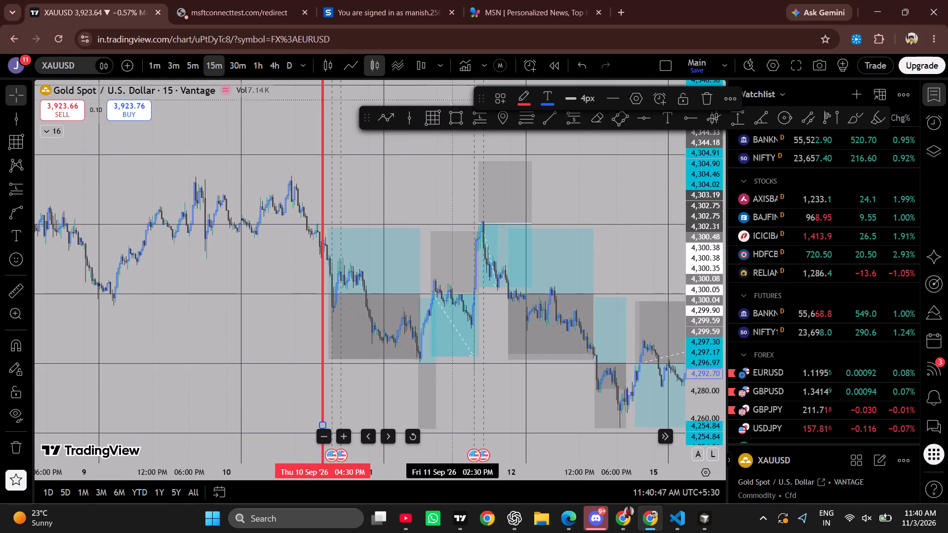
Add a text label "L" and place it inside the target zone of the 10 September 4,350 long box.
click(667, 119)
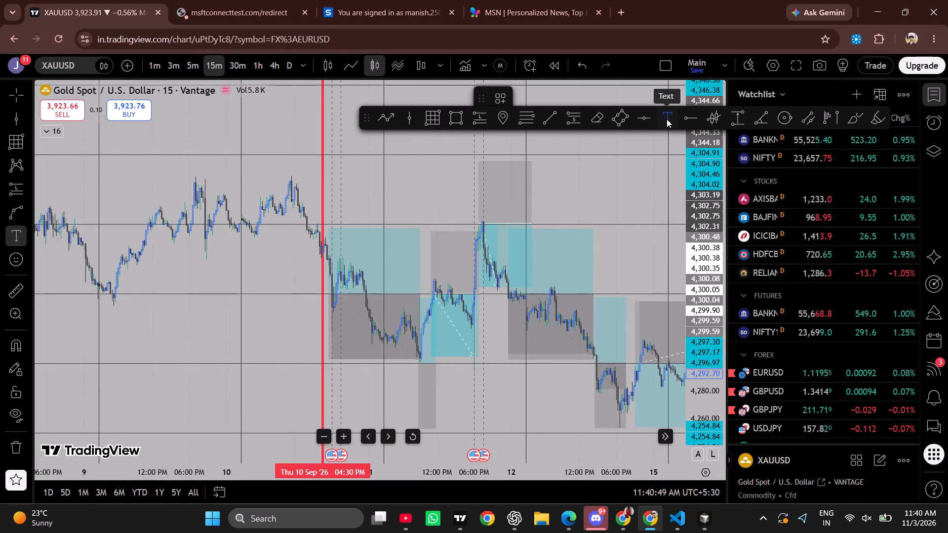
click(403, 268)
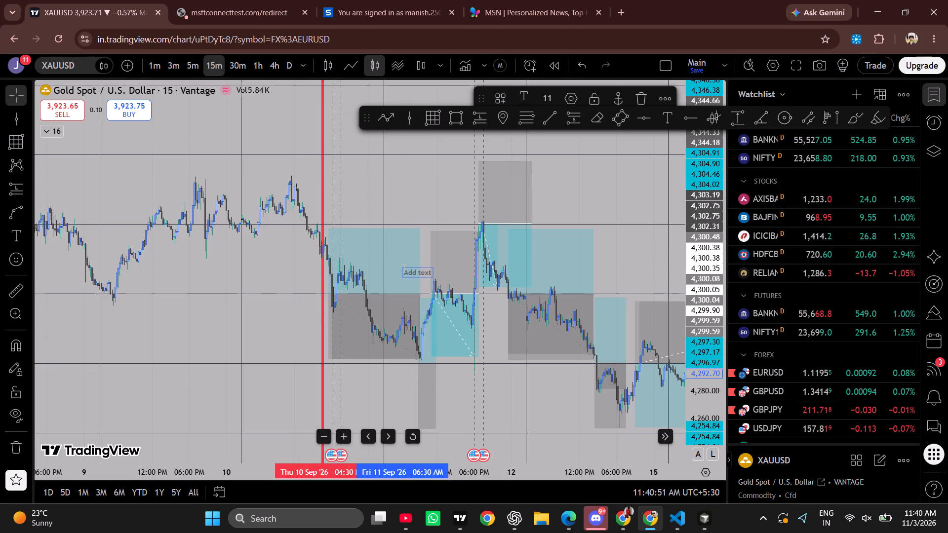
key(shift+l)
click(413, 186)
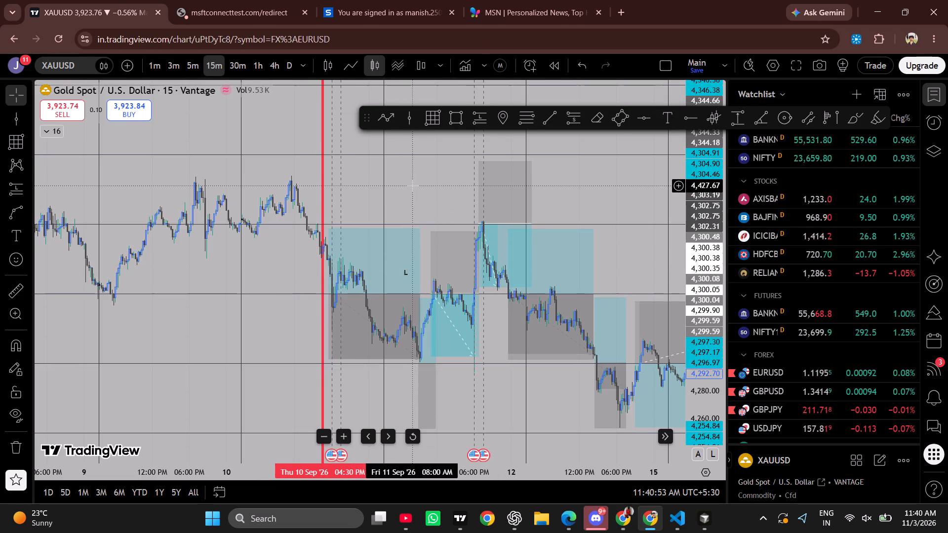
drag(405, 271, 378, 247)
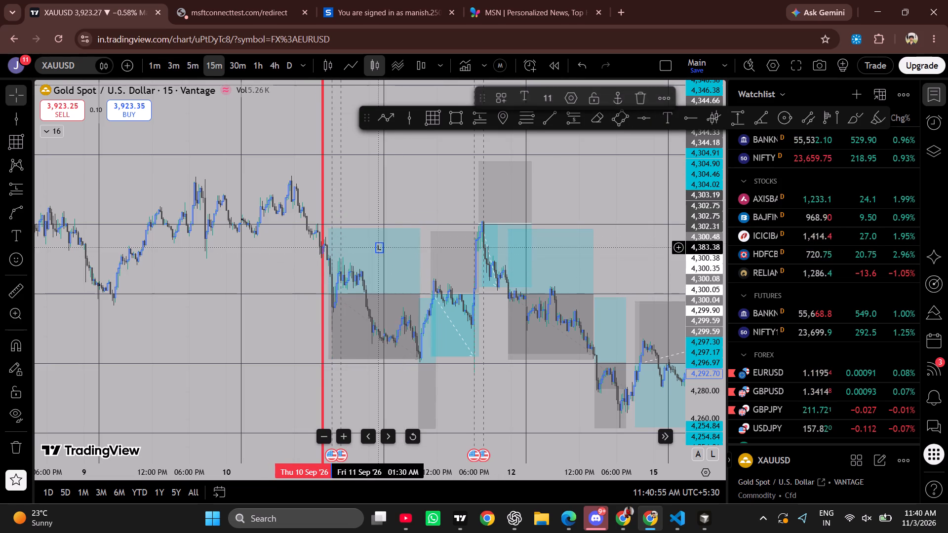
Add a text label "P" and centre it in the stop zone of the 11 September morning 4,300 long box.
drag(427, 195, 379, 180)
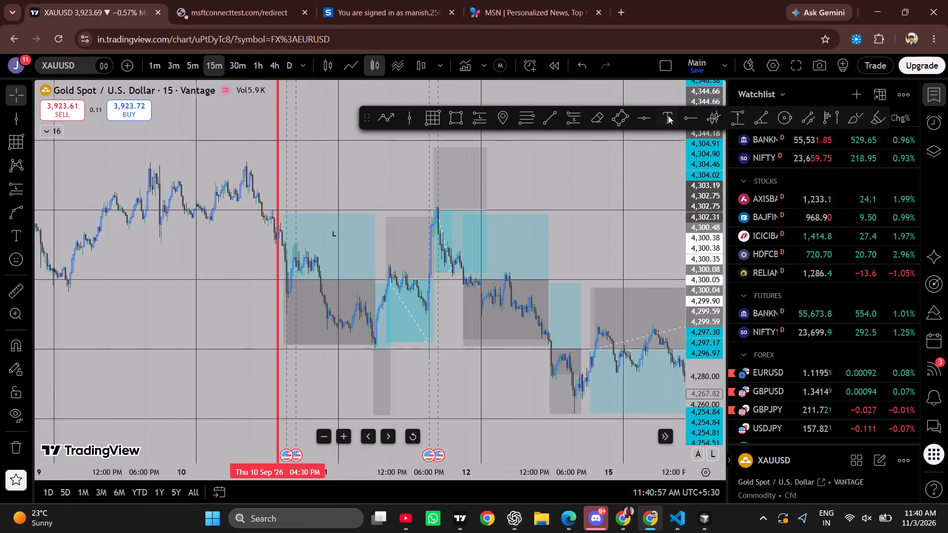
click(665, 119)
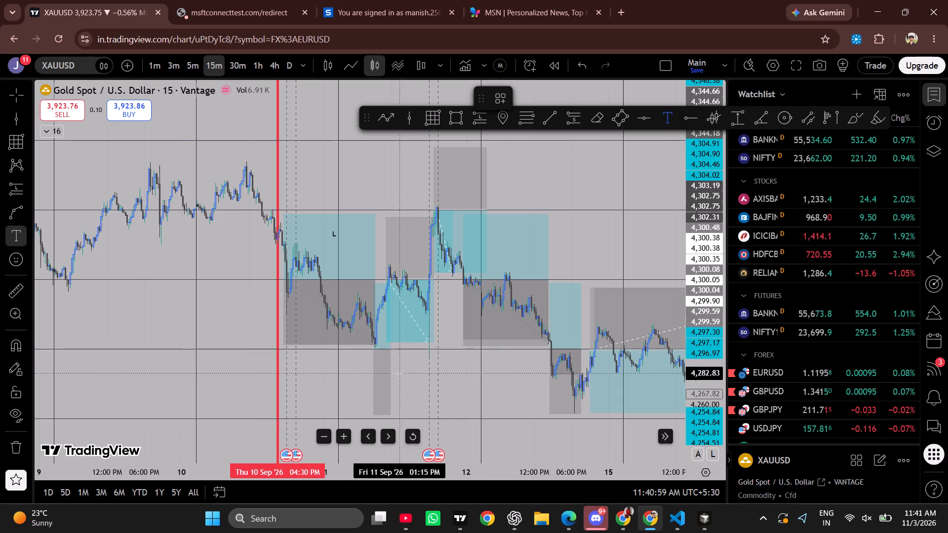
click(385, 376)
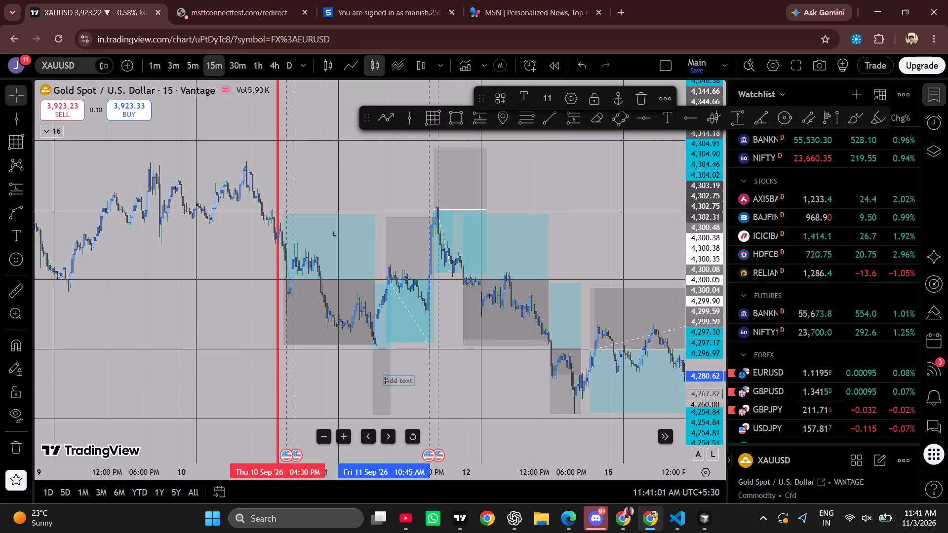
key(shift+p)
click(426, 370)
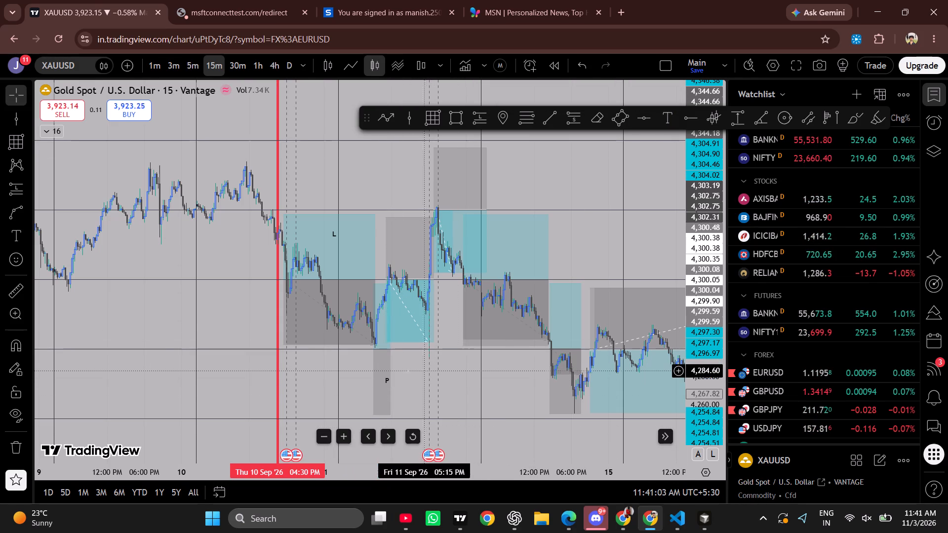
drag(386, 381, 380, 379)
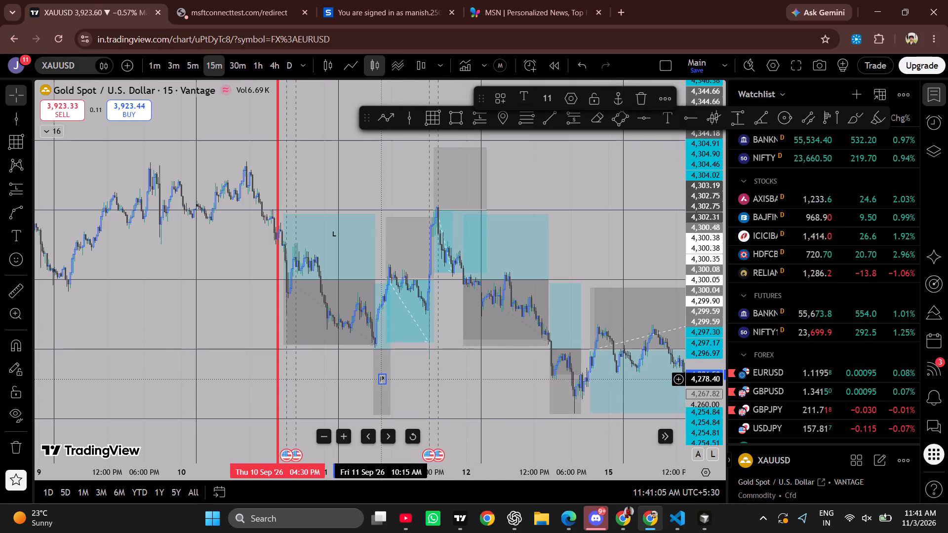
click(444, 375)
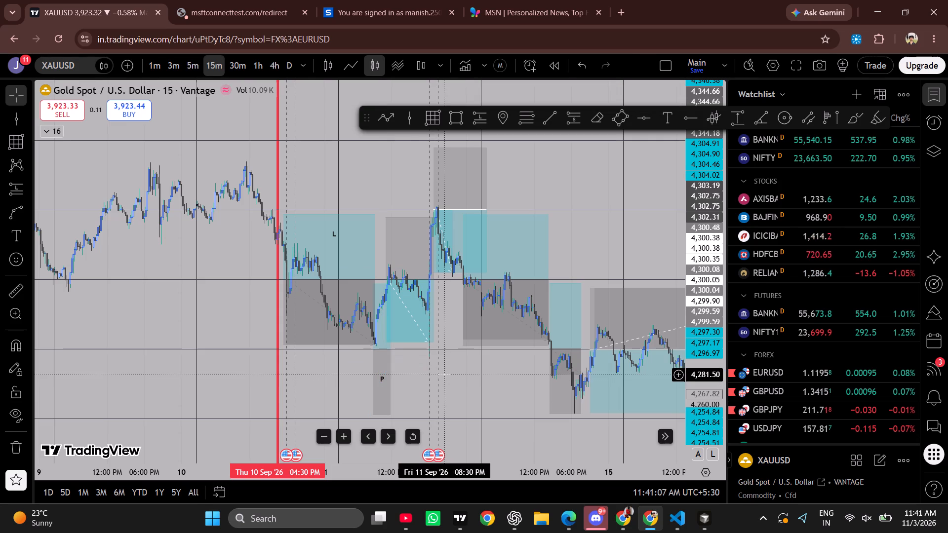
Clone the L label onto the 11 September 4,350 short box and the P label onto that evening's 4,400 short box.
ctrl+drag(336, 234, 338, 234)
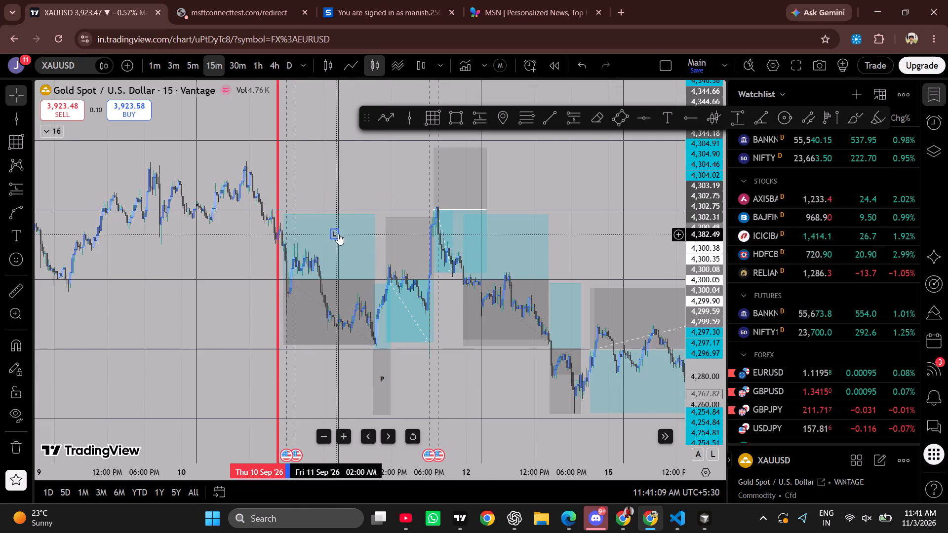
ctrl+drag(338, 234, 410, 251)
drag(446, 376, 422, 379)
ctrl+drag(361, 383, 438, 174)
Clone the L label onto the 14 September long boxes at 4,350 and 4,300.
drag(551, 183, 510, 174)
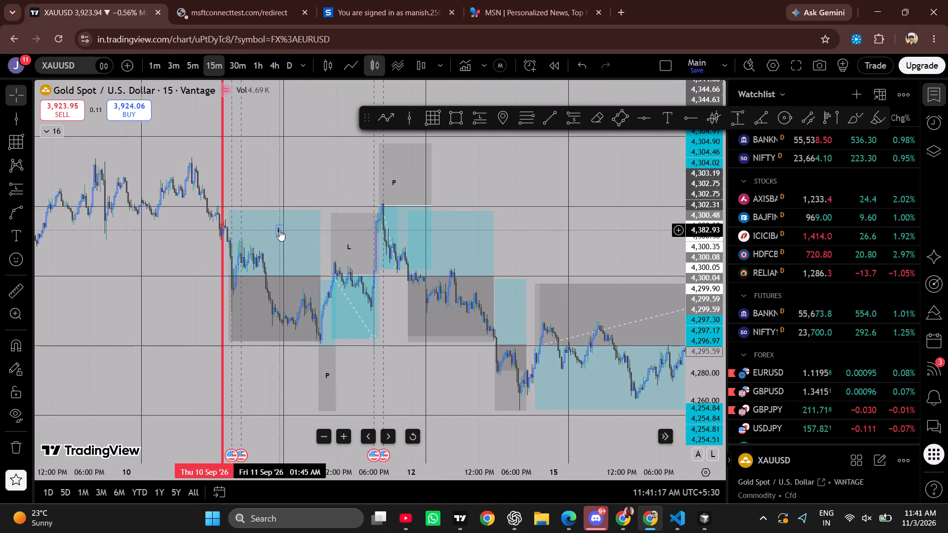
ctrl+drag(279, 230, 456, 257)
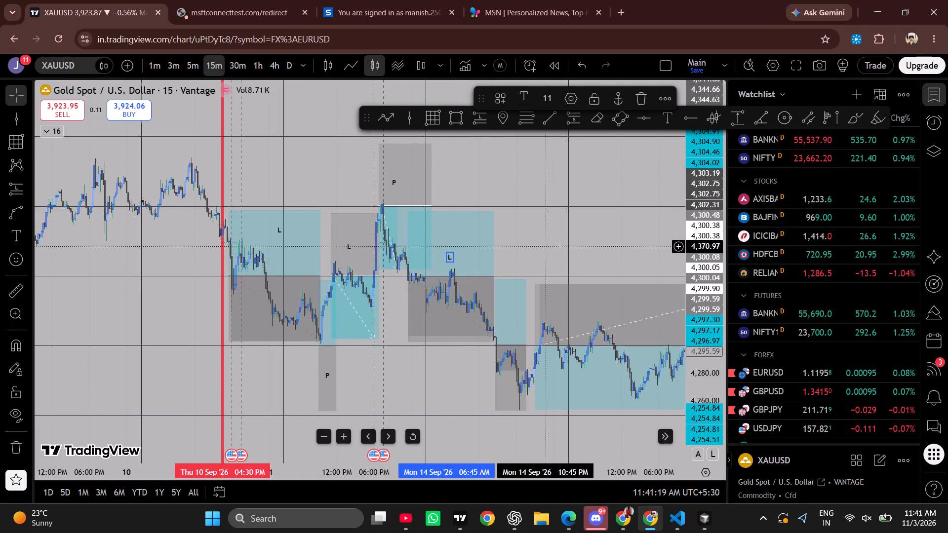
drag(569, 241, 469, 207)
ctrl+drag(359, 227, 423, 282)
Clone the L label onto the 15 September 4,300 short box and the P label onto the 16 September 4,350 short box.
drag(569, 180, 502, 170)
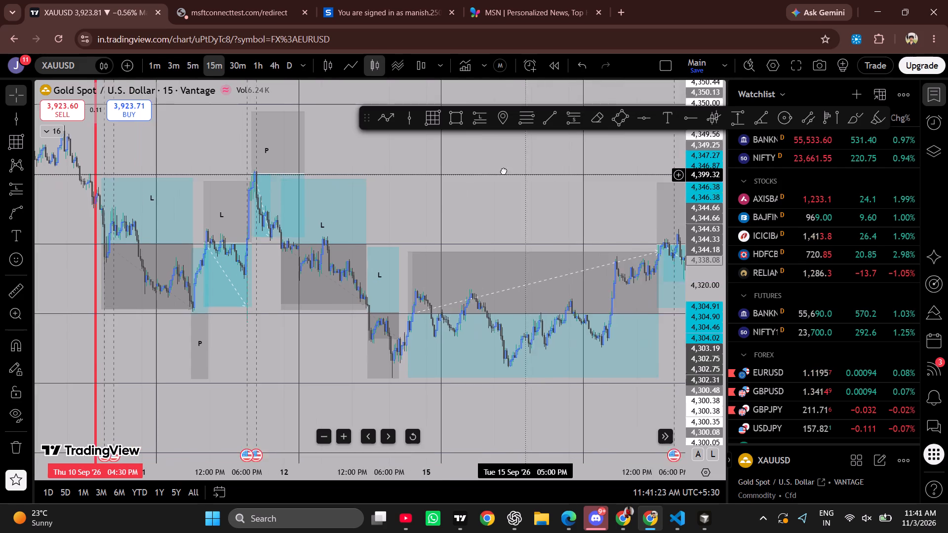
drag(502, 170, 463, 157)
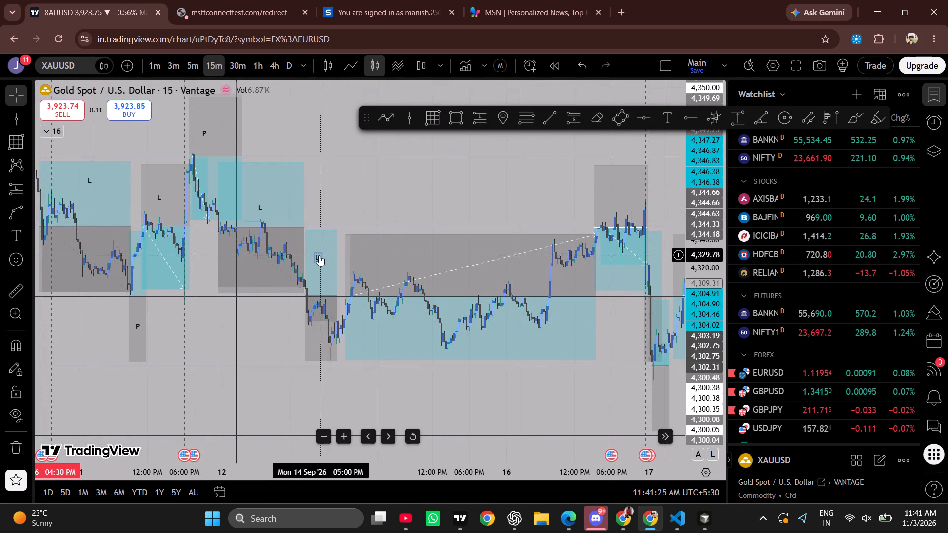
ctrl+drag(317, 259, 491, 252)
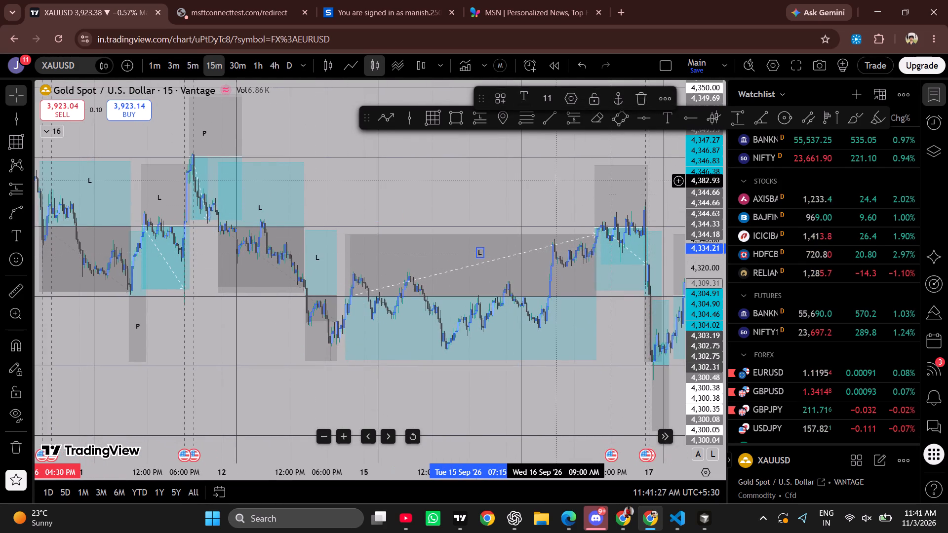
drag(555, 180, 441, 197)
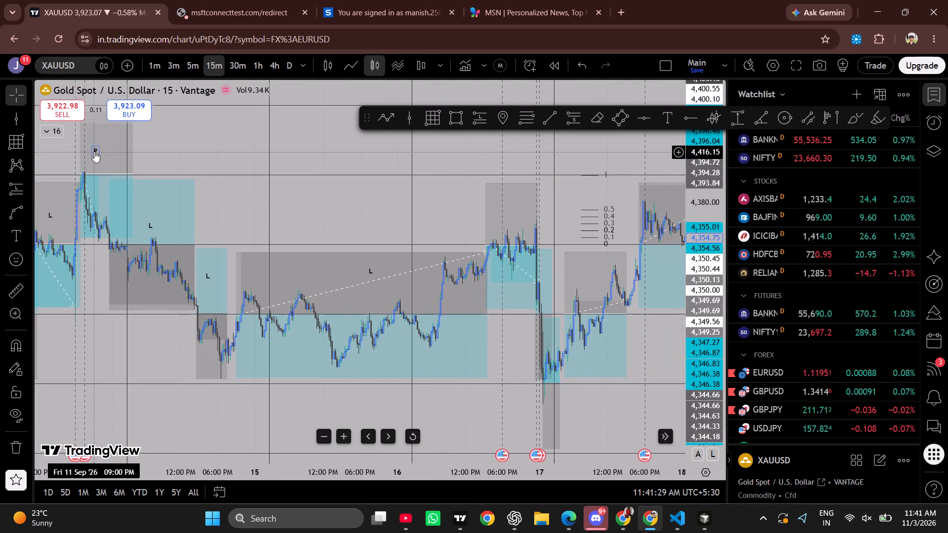
ctrl+drag(94, 152, 526, 213)
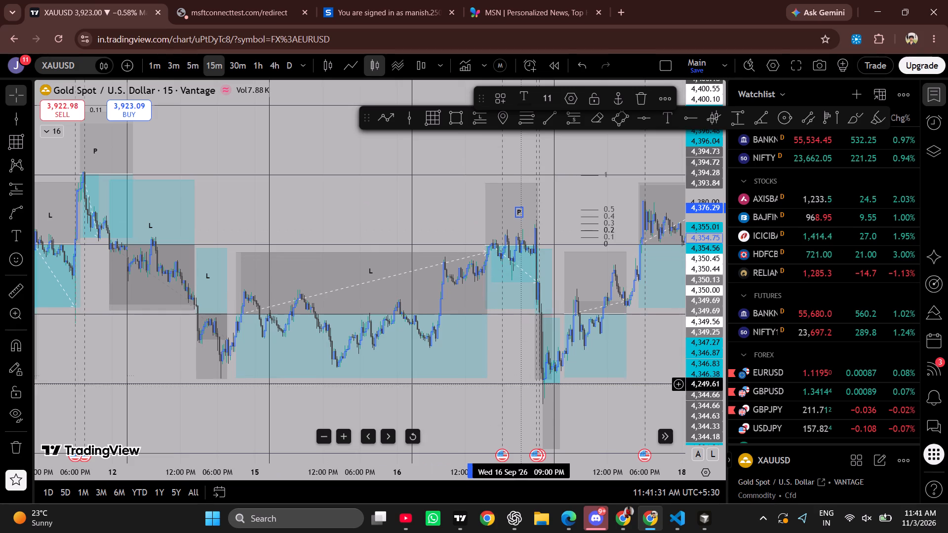
Clone the L label and move it onto the narrow 4,300 long box at about 11:30 PM on 16 September.
drag(519, 390, 490, 359)
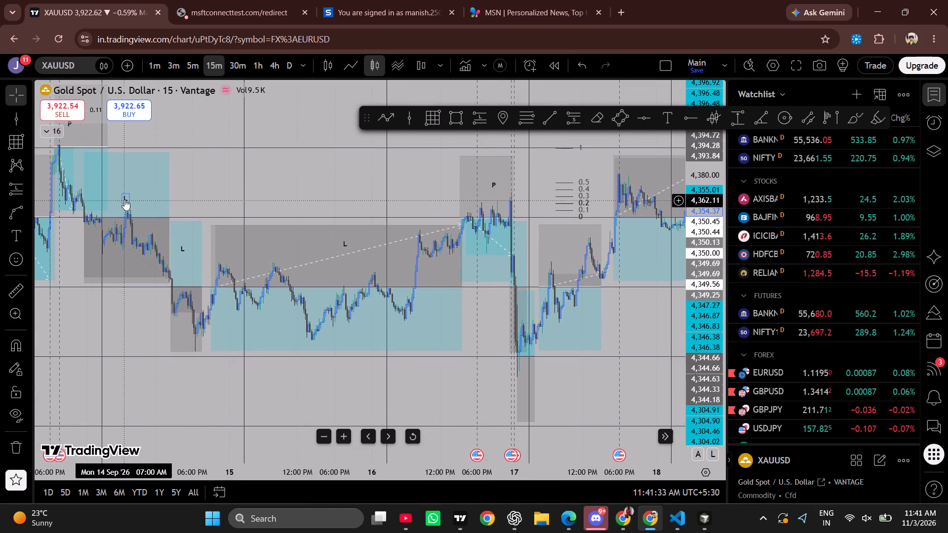
ctrl+drag(125, 198, 563, 264)
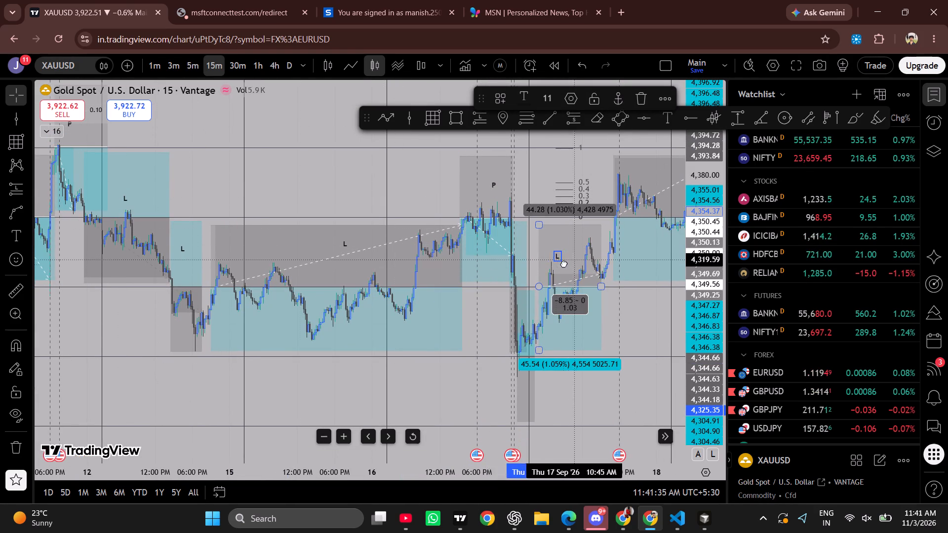
ctrl+drag(563, 264, 531, 266)
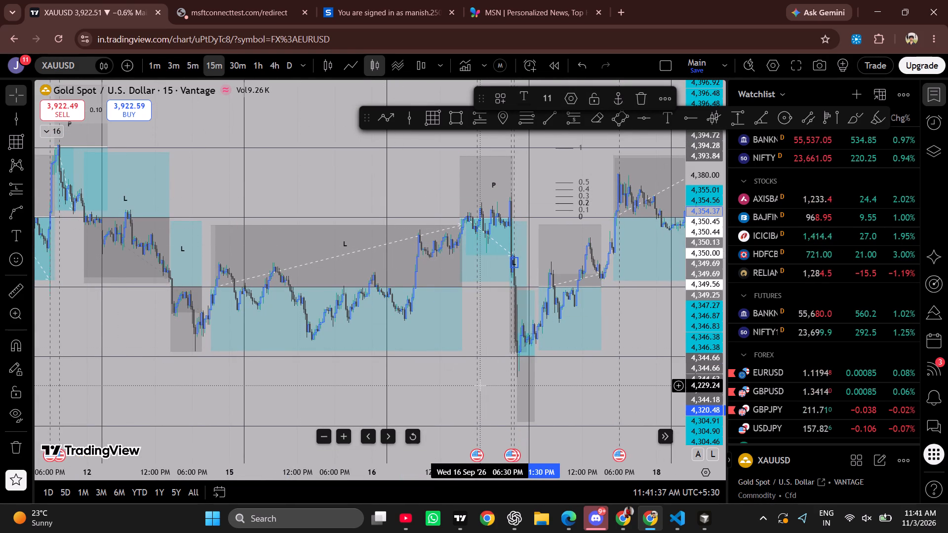
click(480, 385)
drag(480, 385, 454, 370)
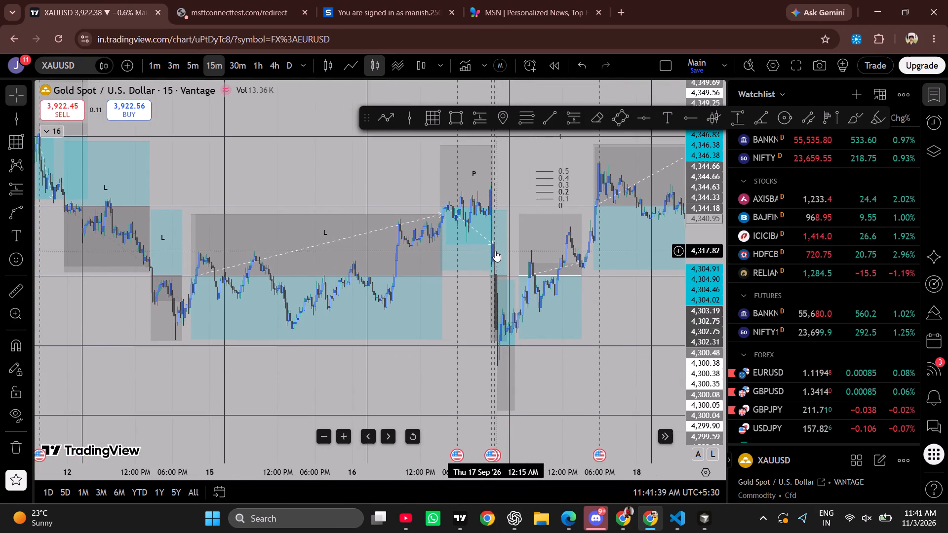
double_click(496, 252)
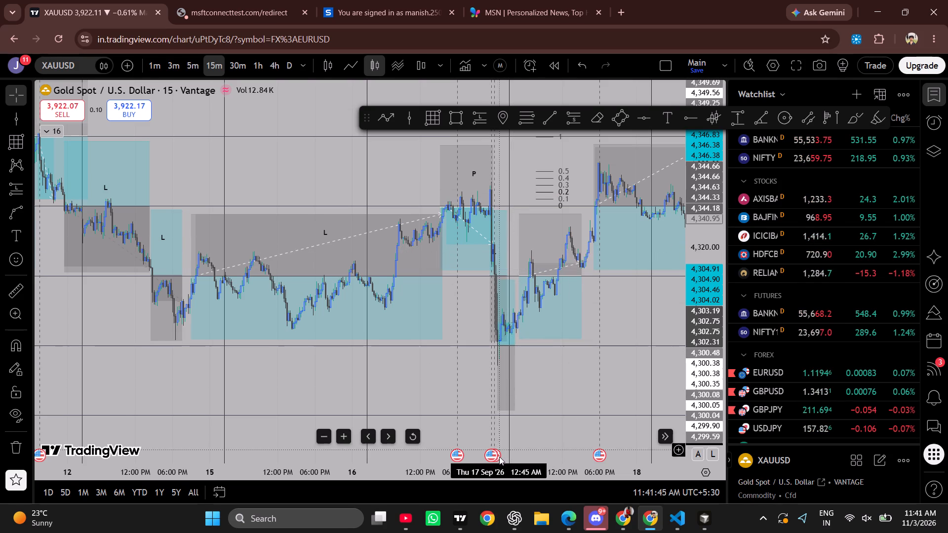
Shift the L label of the narrow 4,300 long box to about 12:30 AM on 17 September.
drag(502, 468, 319, 419)
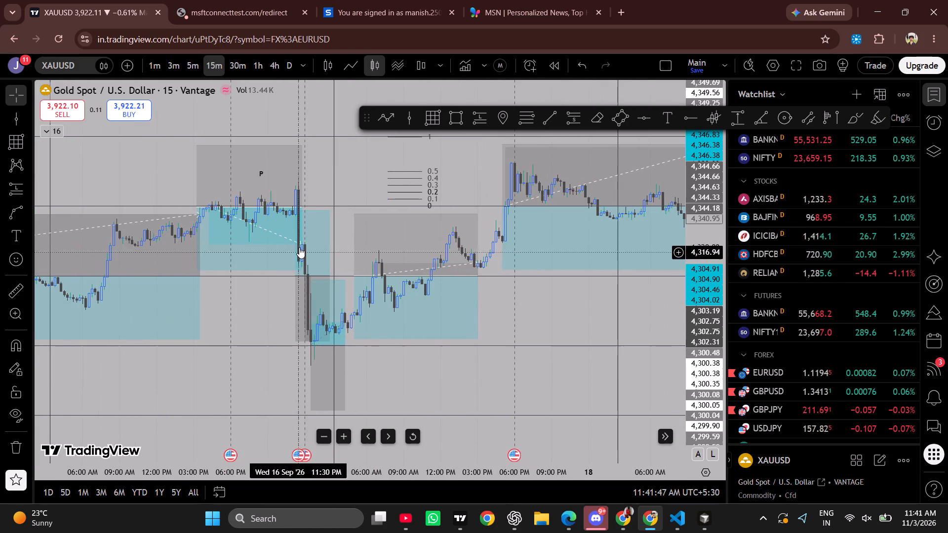
drag(302, 253, 313, 255)
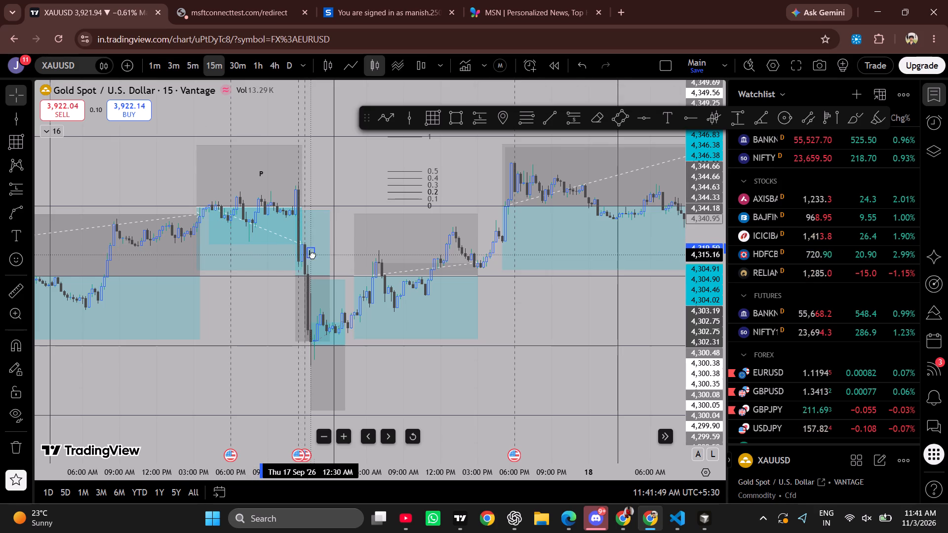
drag(313, 255, 314, 256)
Clone the P label onto the 17 September 4,250 long box and the L label onto that day's 4,300 short box.
drag(264, 304, 381, 315)
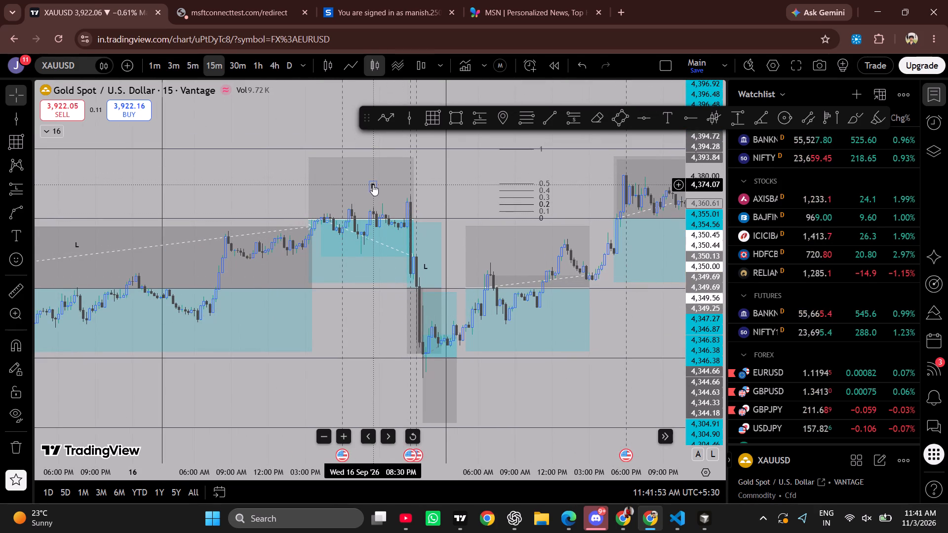
ctrl+drag(373, 185, 460, 407)
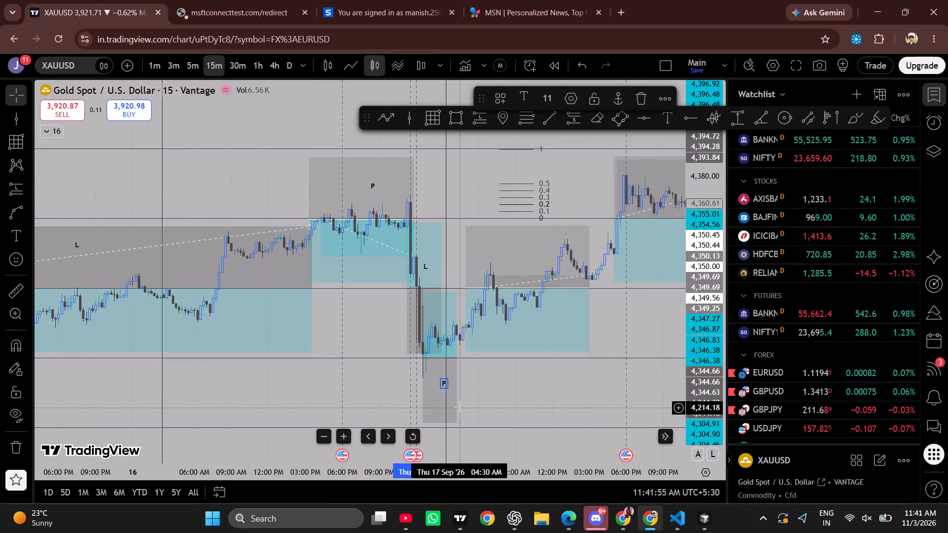
drag(522, 406, 449, 401)
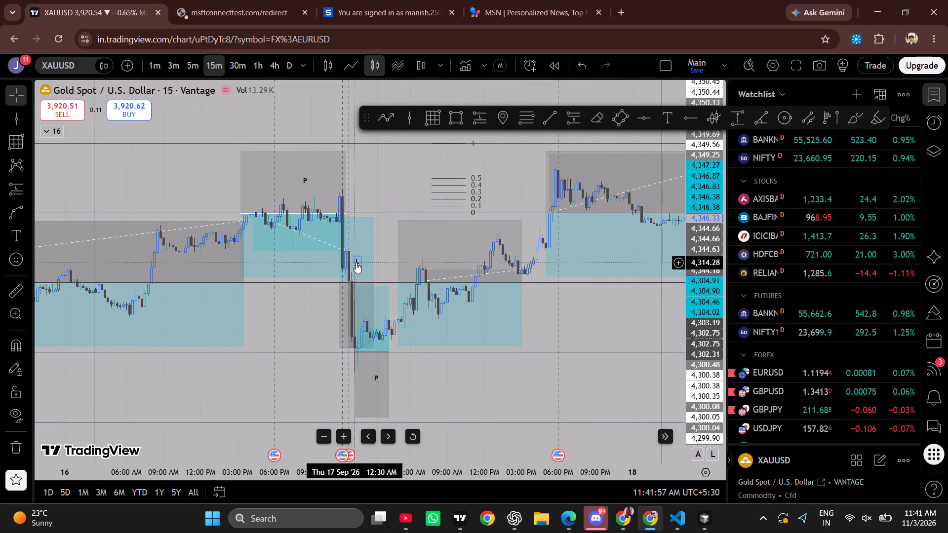
ctrl+drag(356, 263, 479, 270)
drag(591, 315, 573, 341)
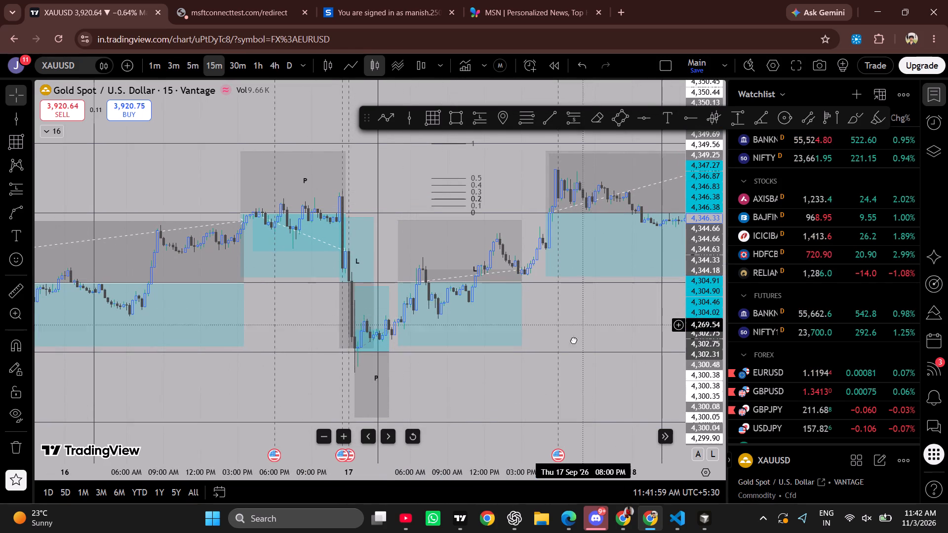
drag(573, 341, 559, 362)
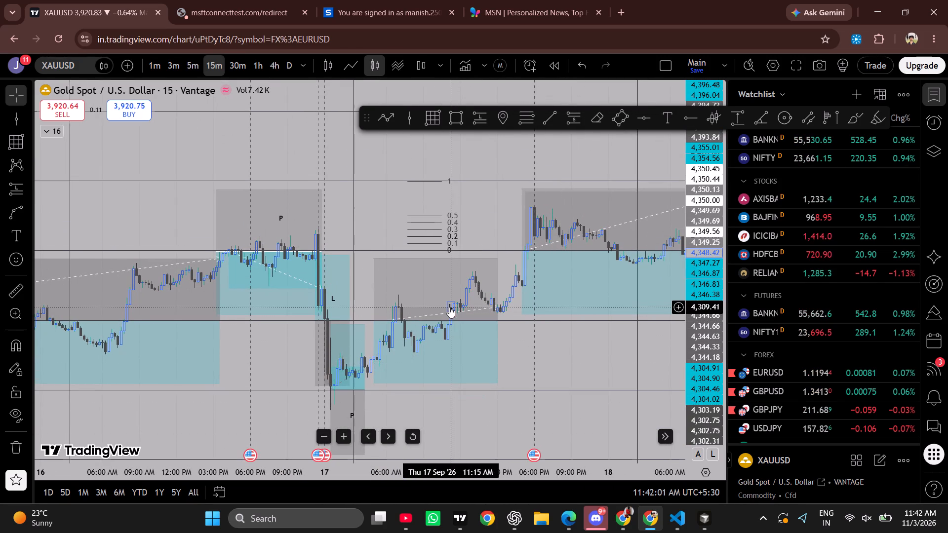
drag(449, 307, 431, 279)
Clone the L label onto the 17–18 September 4,350 short box and the P label onto the 18 September 4,400 short box.
drag(529, 347, 423, 356)
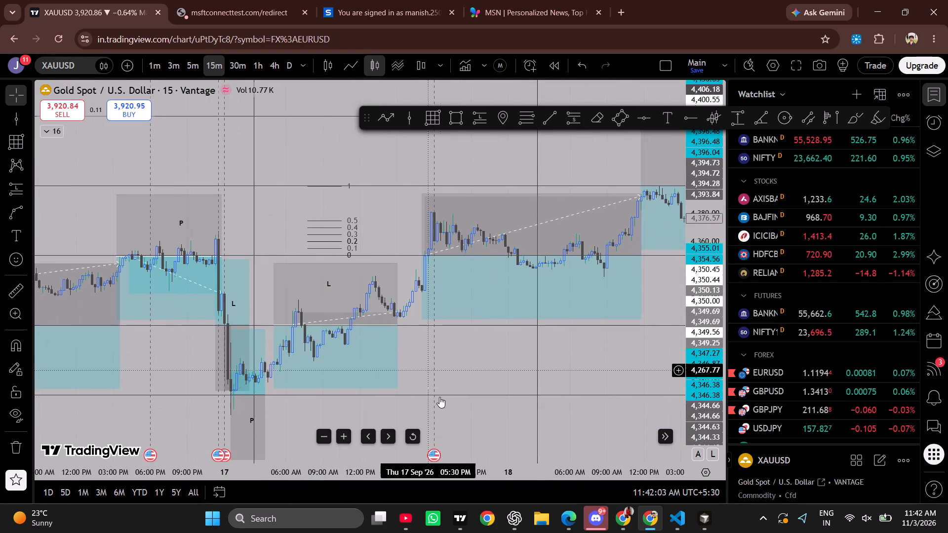
ctrl+drag(328, 284, 383, 270)
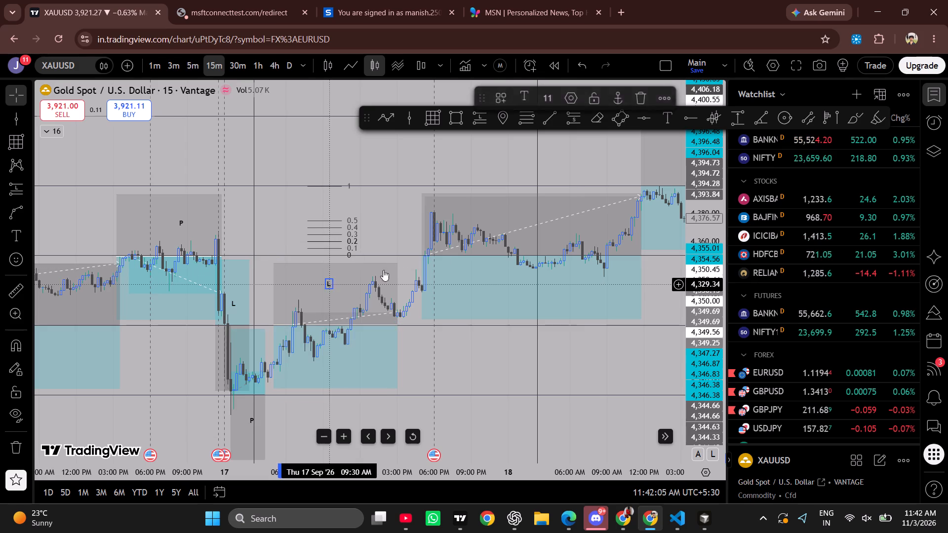
ctrl+drag(383, 270, 551, 204)
drag(645, 362, 499, 386)
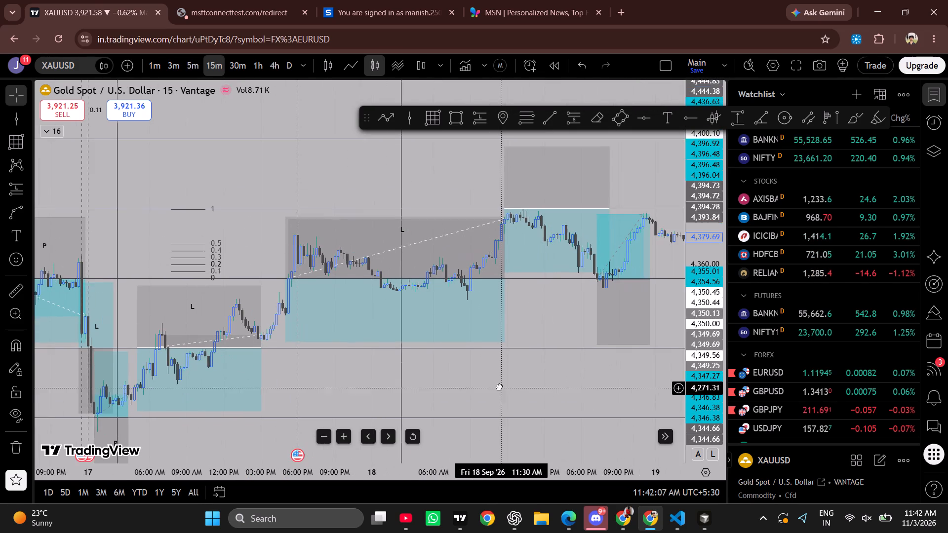
drag(469, 475, 571, 453)
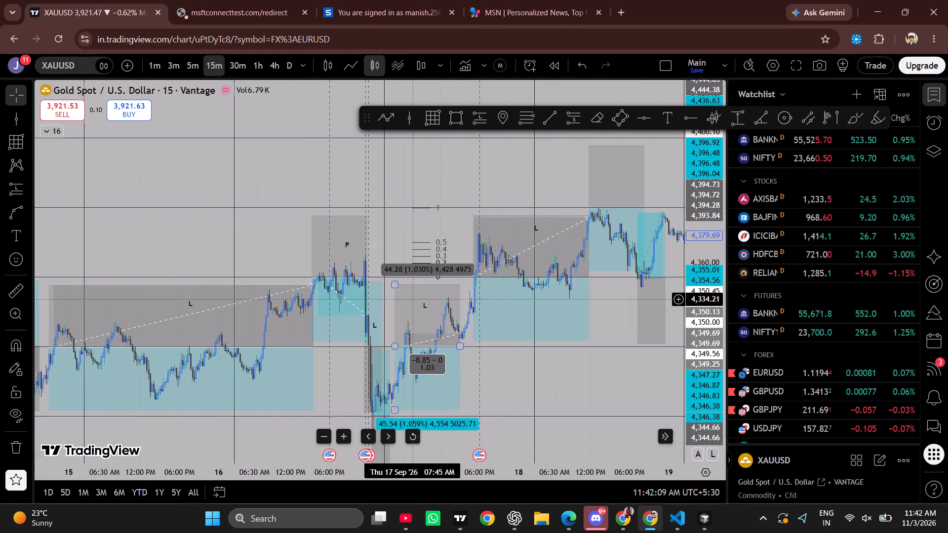
ctrl+drag(347, 243, 626, 191)
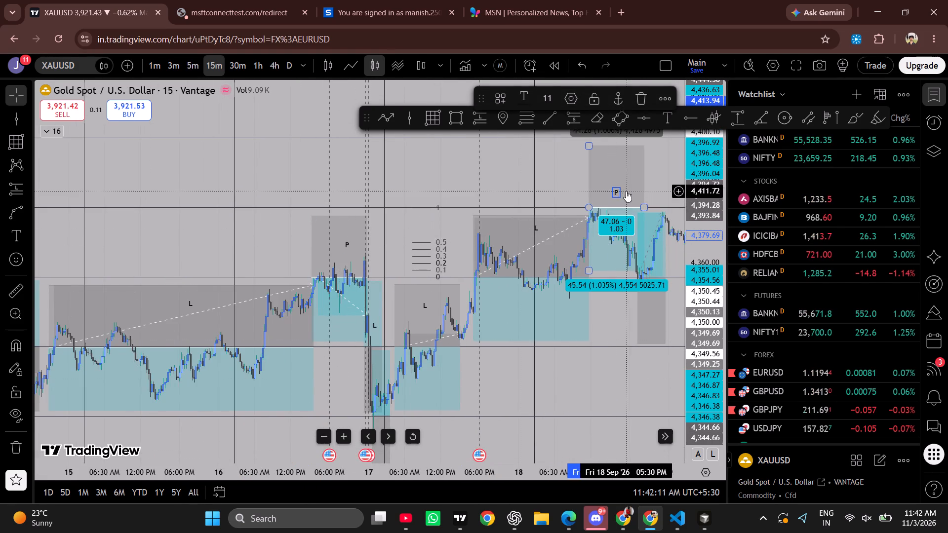
Clone the P label onto the 18 September 4,350 long box and the L label above the 21–22 September 4,350 long box.
drag(635, 384, 458, 368)
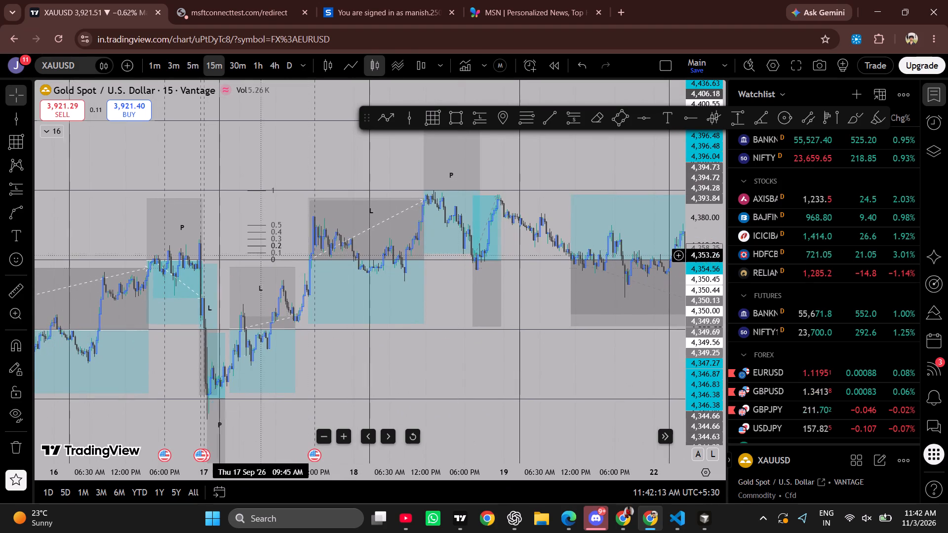
ctrl+drag(182, 227, 487, 281)
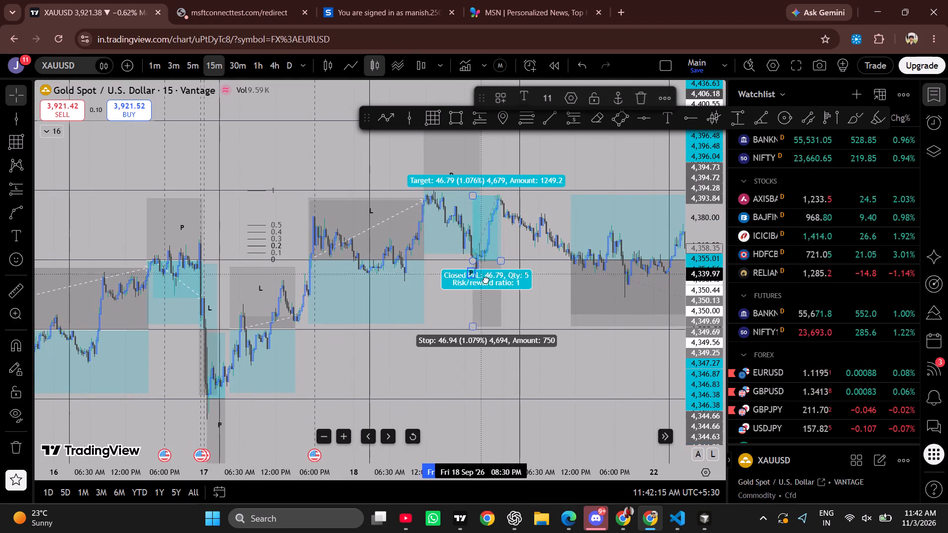
ctrl+drag(487, 281, 496, 288)
drag(595, 359, 427, 355)
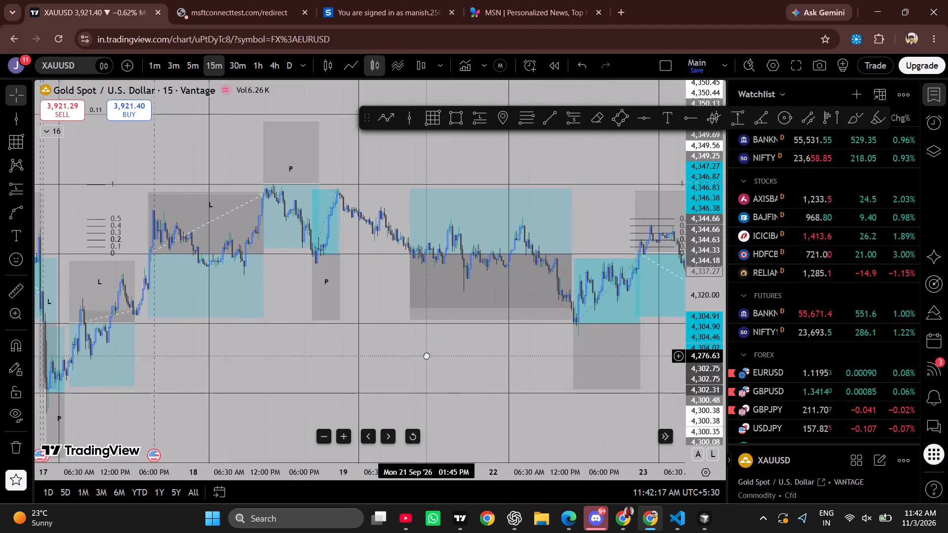
drag(427, 355, 521, 369)
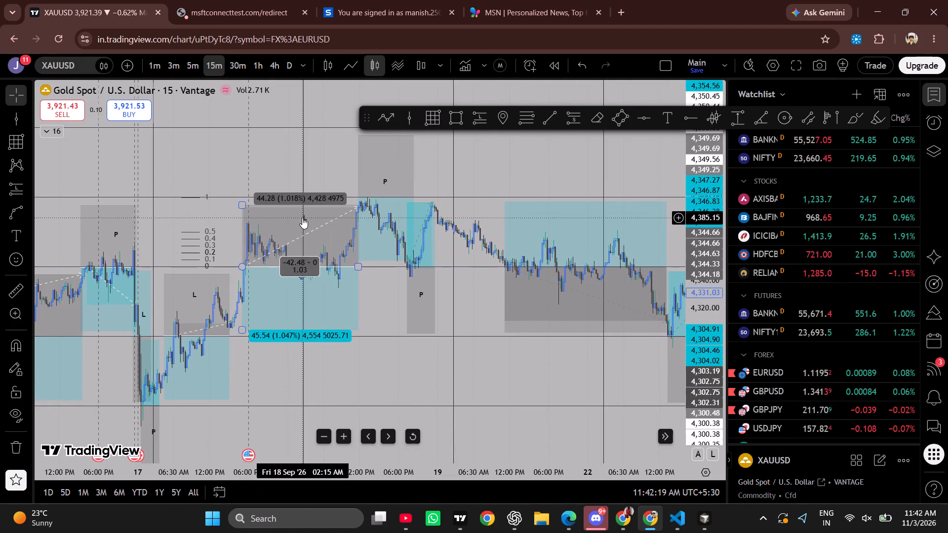
ctrl+drag(306, 217, 592, 220)
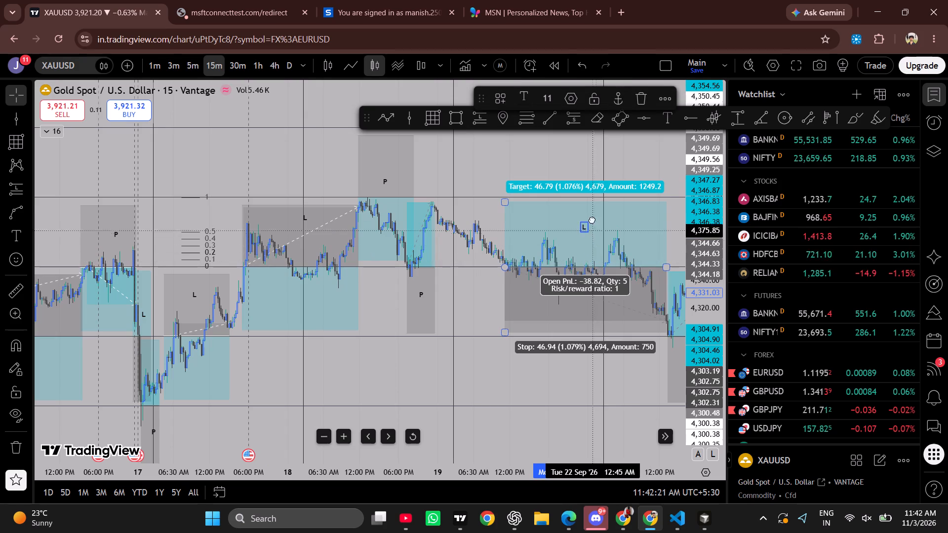
ctrl+drag(592, 220, 590, 195)
Clone the P label onto the 22 September 4,300 long box.
drag(616, 373, 417, 360)
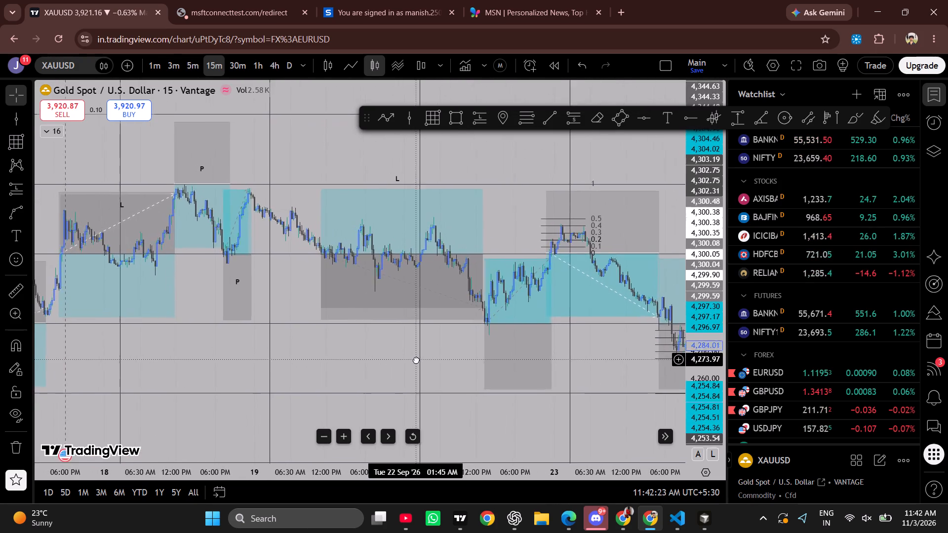
drag(417, 360, 428, 363)
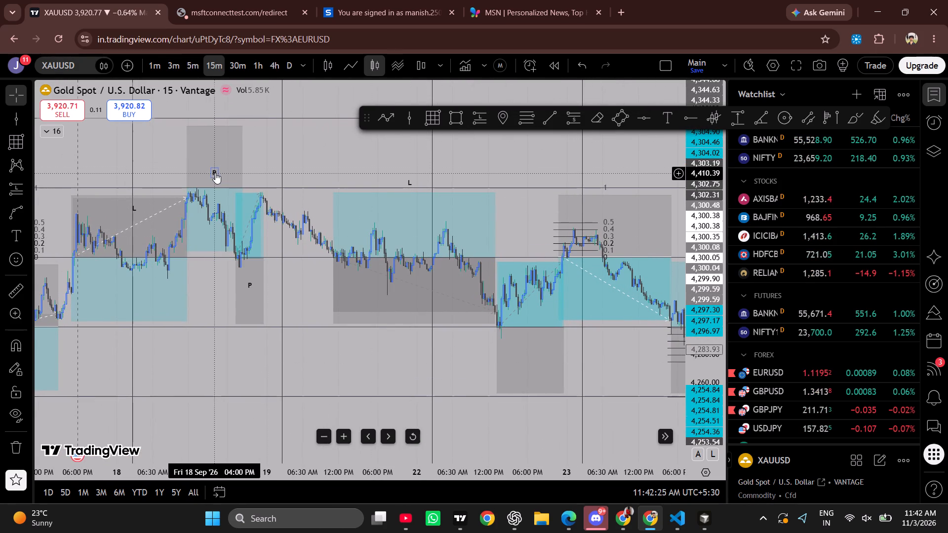
ctrl+drag(215, 173, 539, 349)
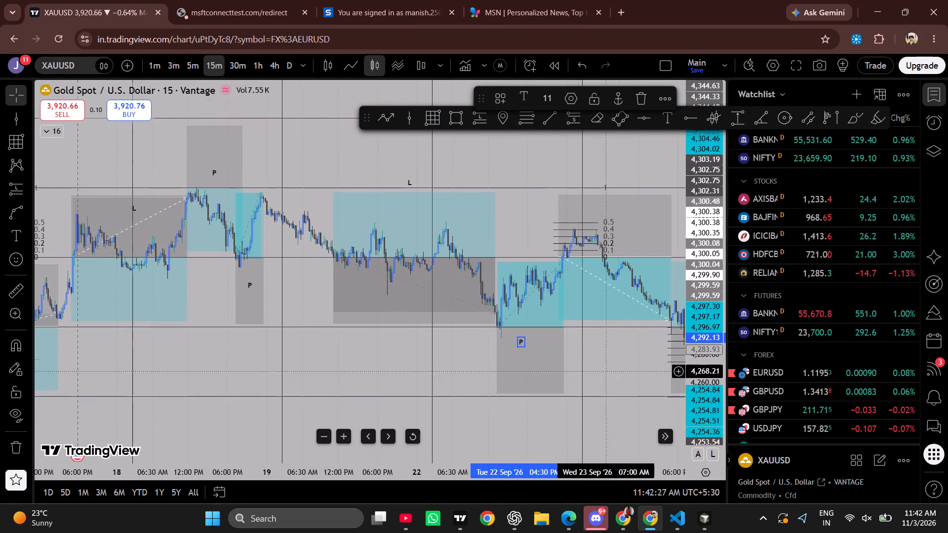
Clone an L label above the 23 September 4,350 short box and the P label onto that box.
drag(628, 379, 567, 373)
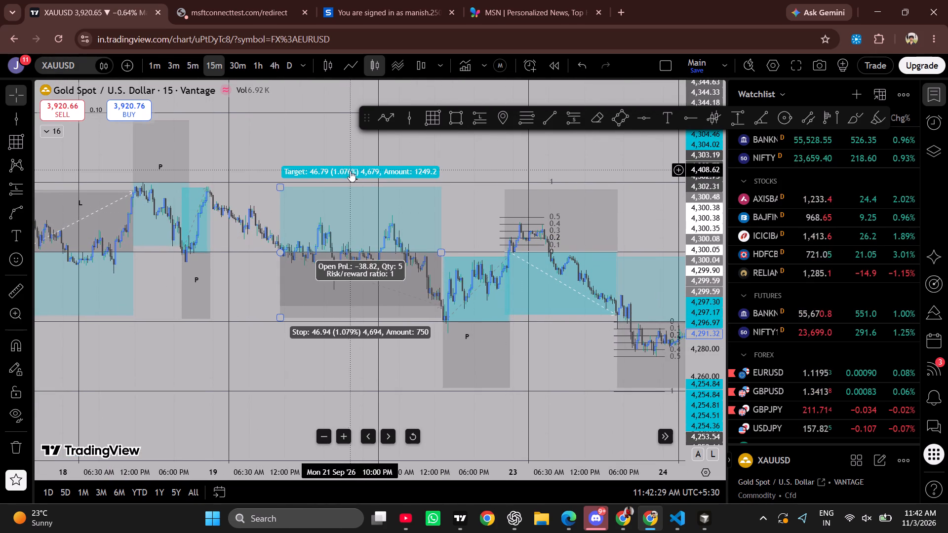
ctrl+drag(355, 175, 422, 188)
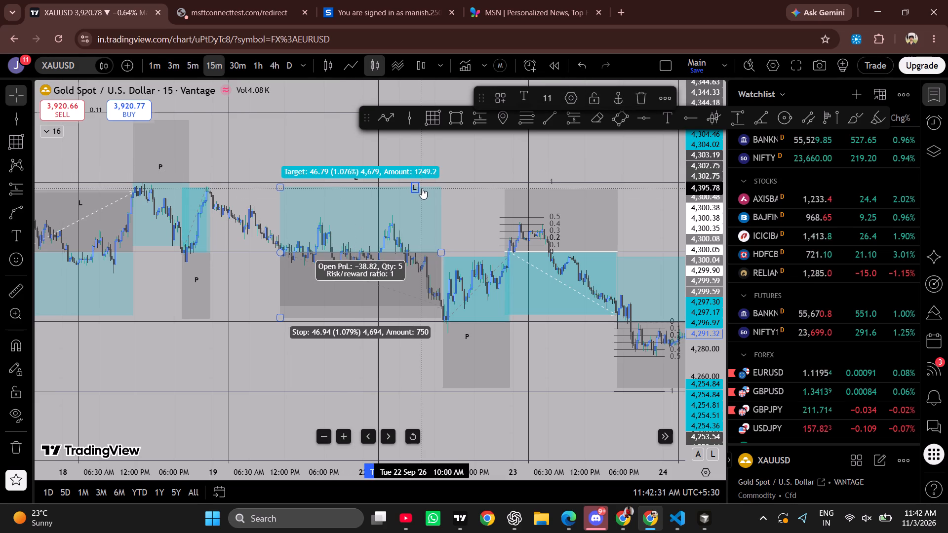
ctrl+drag(422, 188, 592, 167)
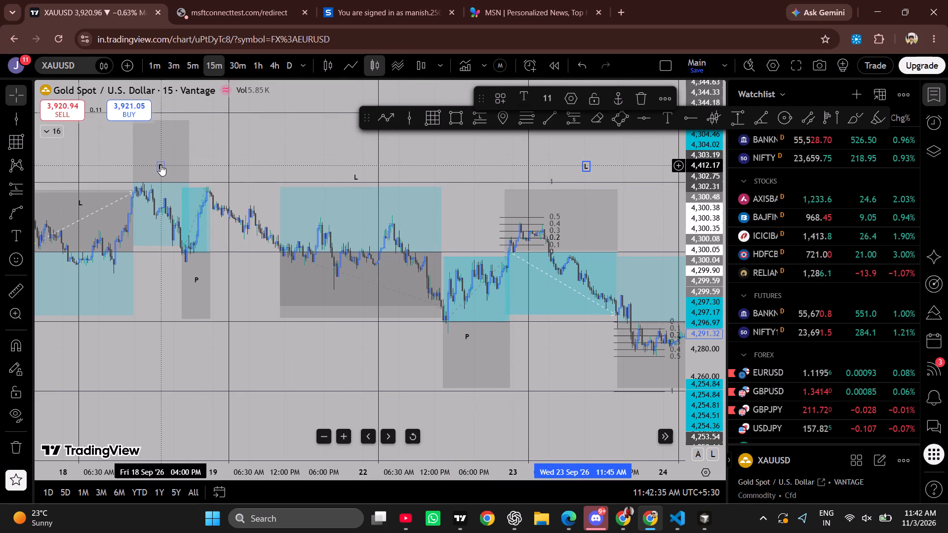
ctrl+drag(160, 165, 586, 232)
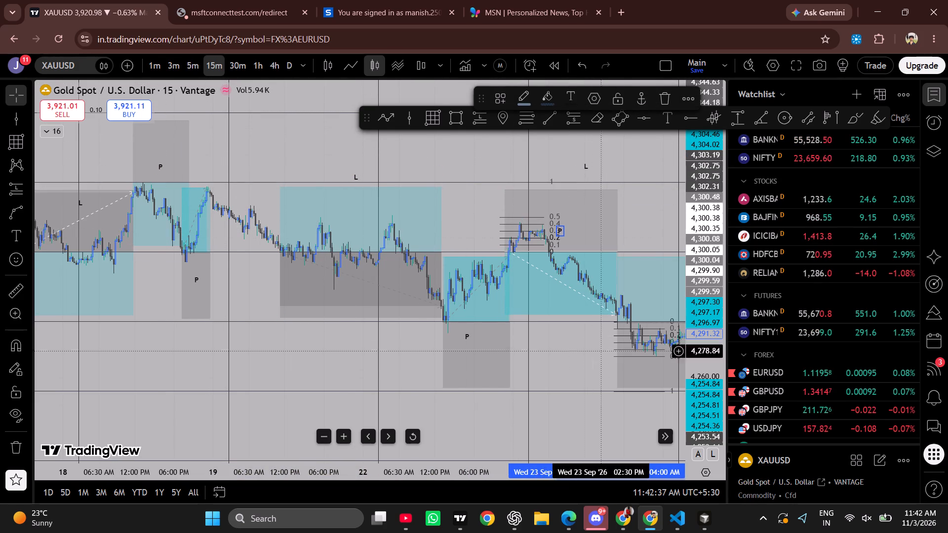
Move the L label from above the 23 September short box to about 4,440 at 1:15 PM on 24 September.
drag(564, 369, 409, 336)
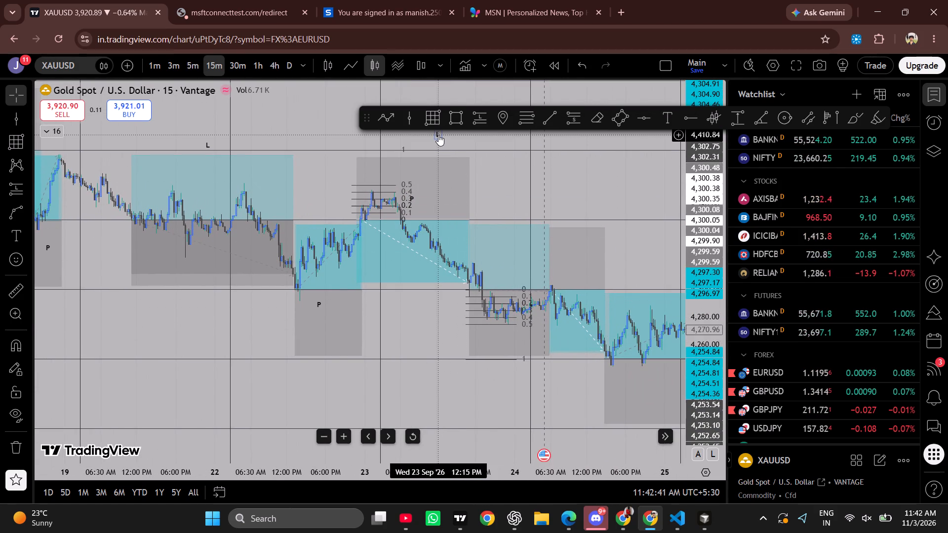
drag(438, 135, 595, 83)
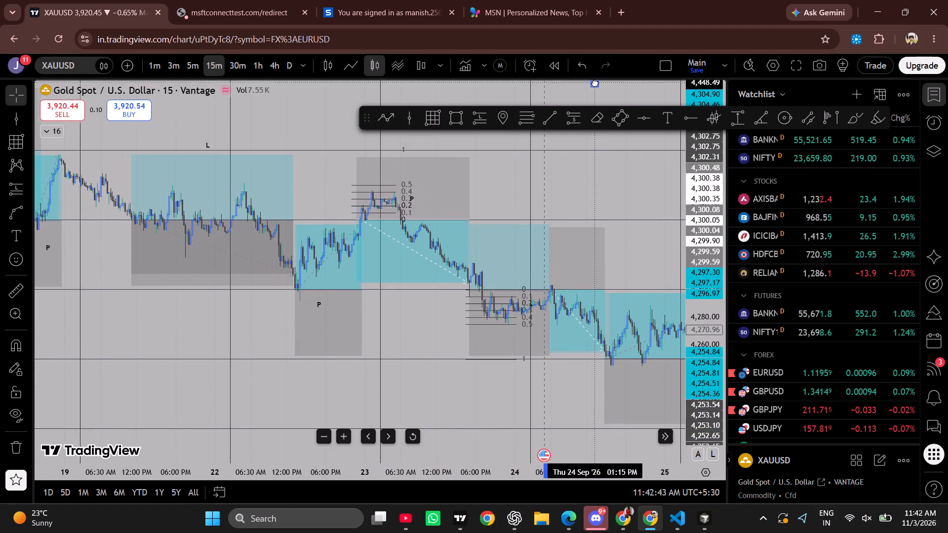
drag(595, 83, 597, 93)
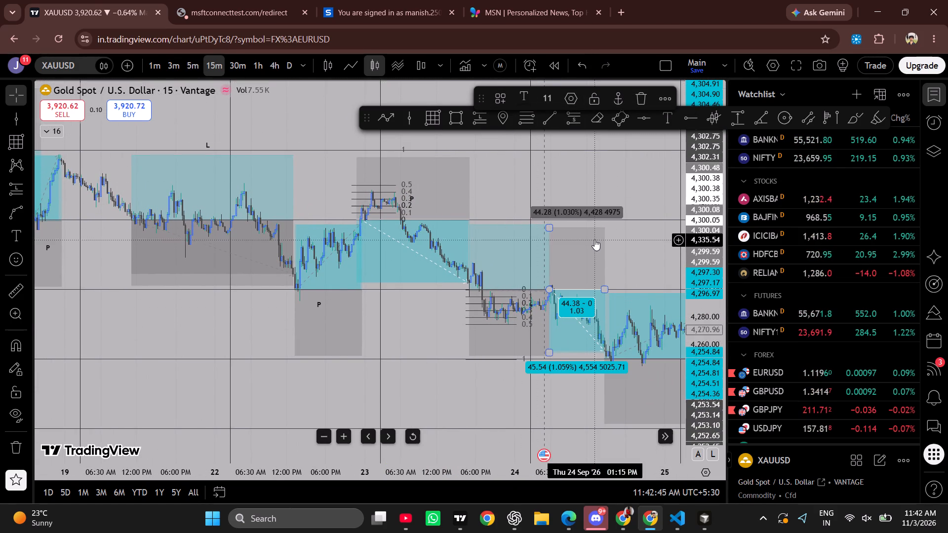
Add a text label 0 above the 23–24 September 4,300 long box, at about 4,380 and 1:15 AM on 24 September.
drag(537, 201, 573, 232)
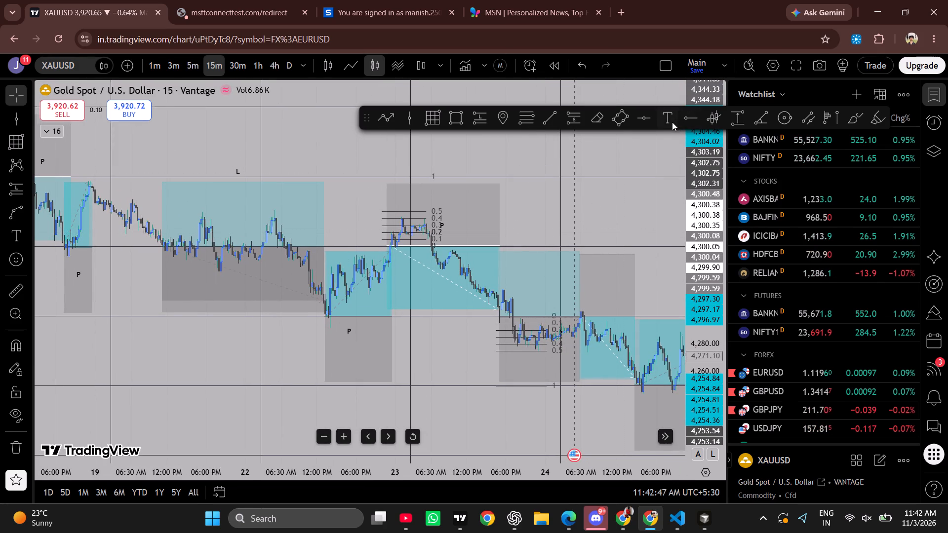
click(663, 121)
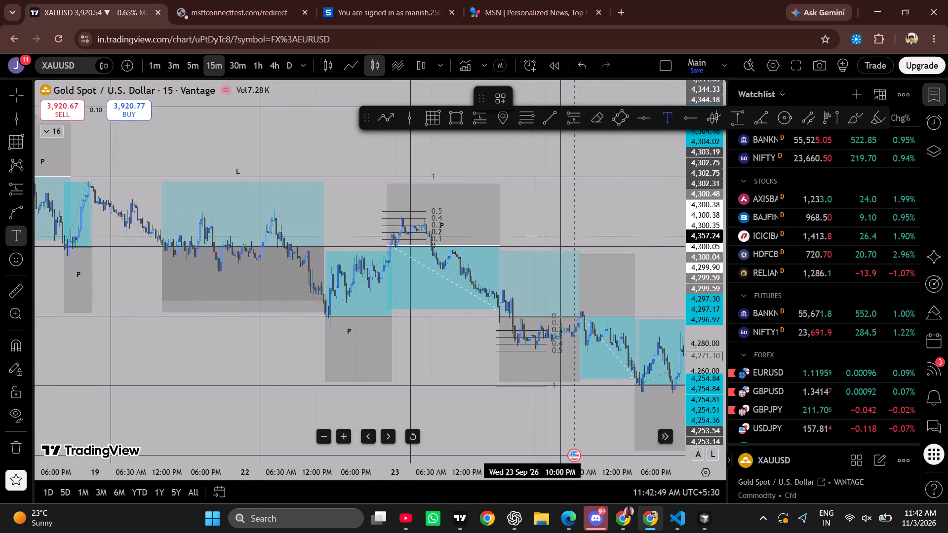
click(532, 236)
key(0)
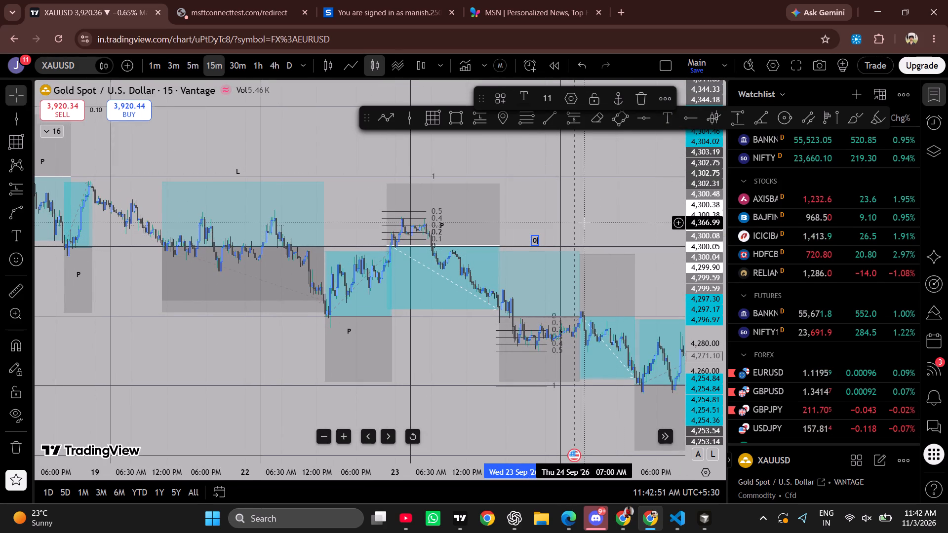
drag(584, 223, 529, 180)
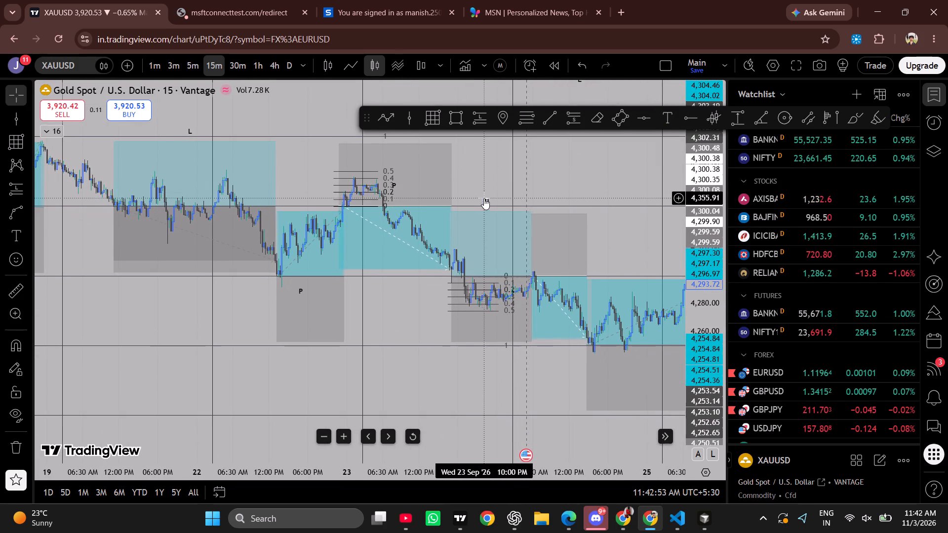
drag(487, 200, 507, 173)
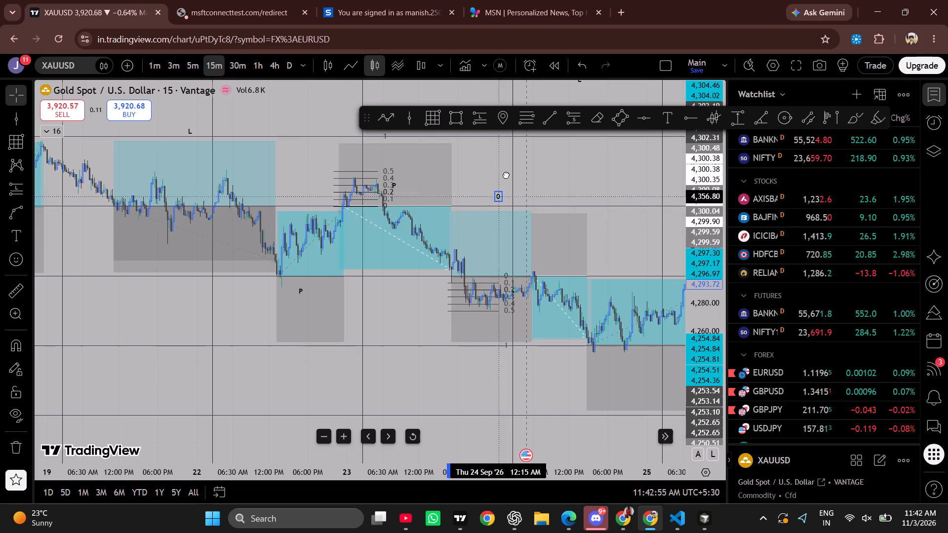
drag(507, 173, 508, 161)
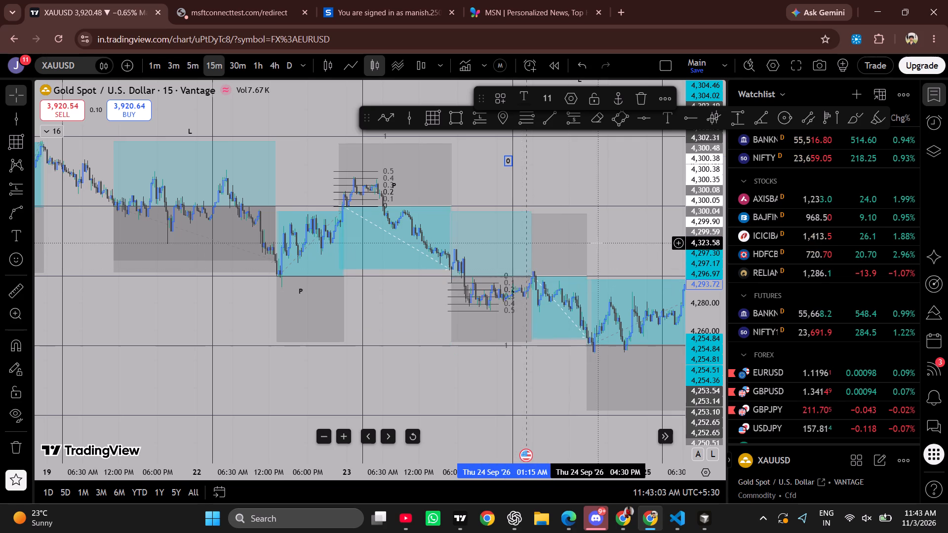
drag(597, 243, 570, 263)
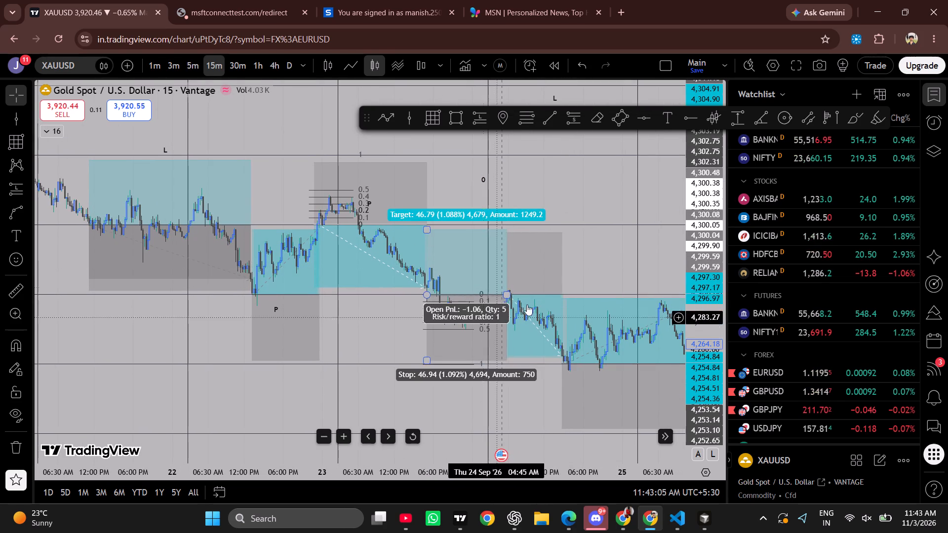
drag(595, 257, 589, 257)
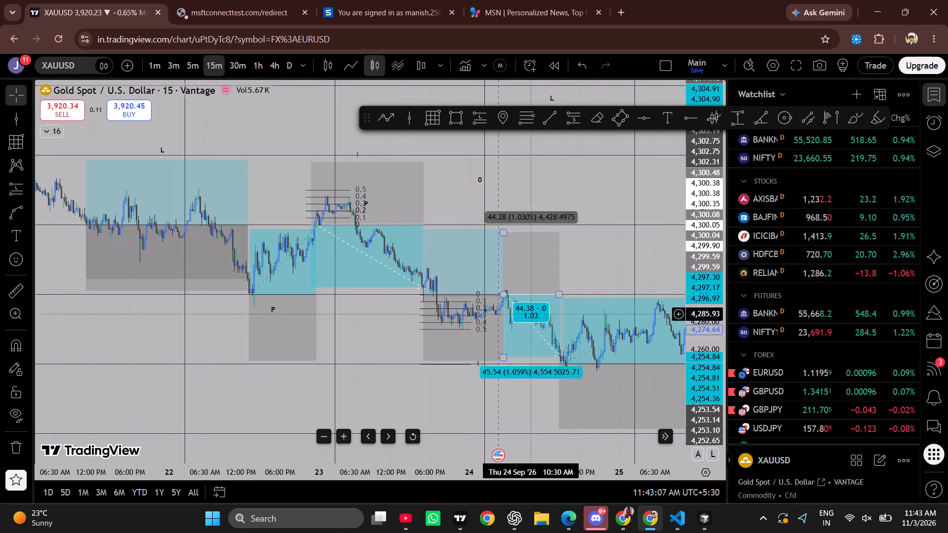
Delete the narrow 4,300 short position box on 24 September.
drag(619, 222, 605, 235)
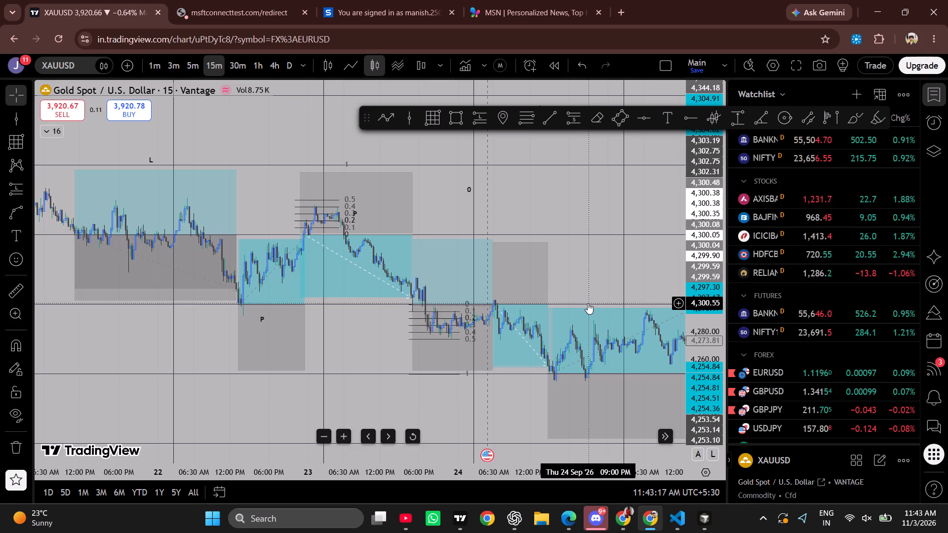
click(531, 281)
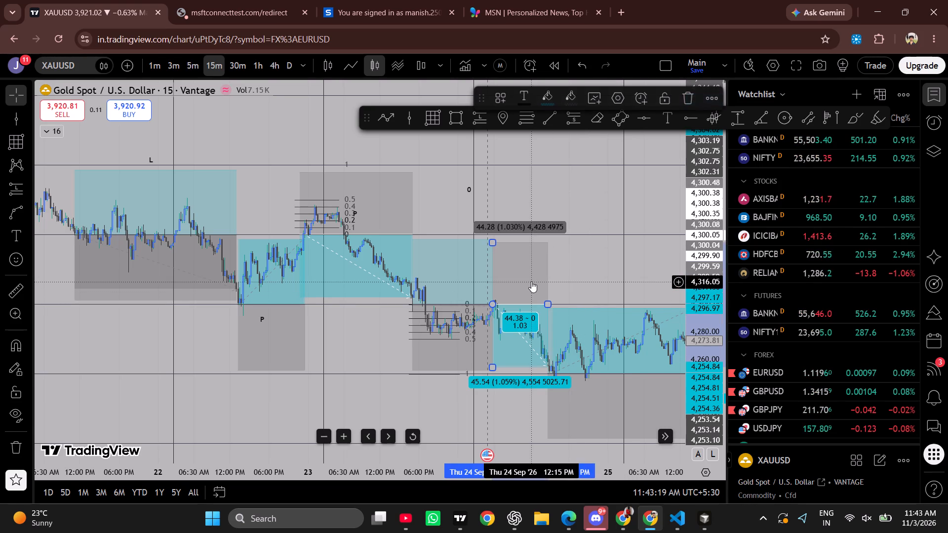
click(690, 99)
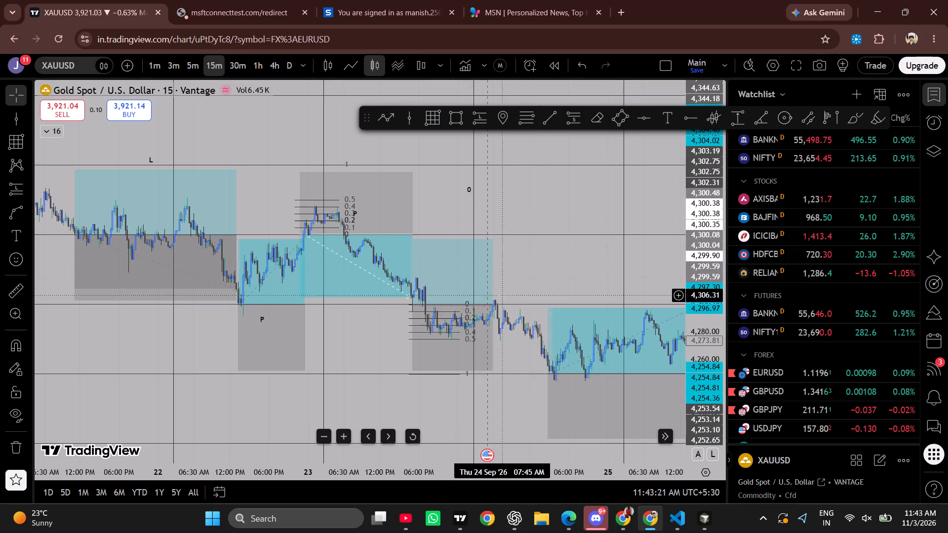
Extend the 23 September 4,300 long box on 24 September to where the 4,250 long box starts.
drag(495, 305, 544, 303)
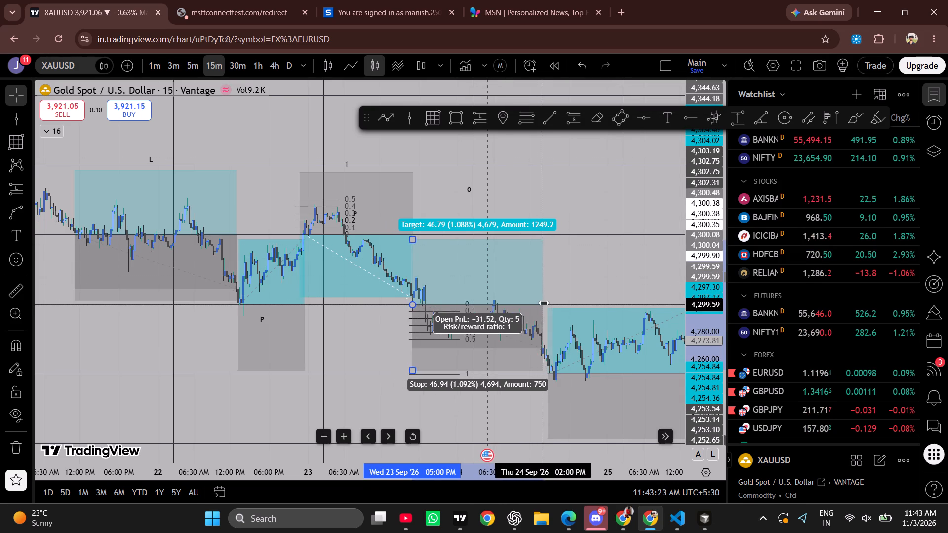
drag(544, 303, 551, 305)
click(558, 201)
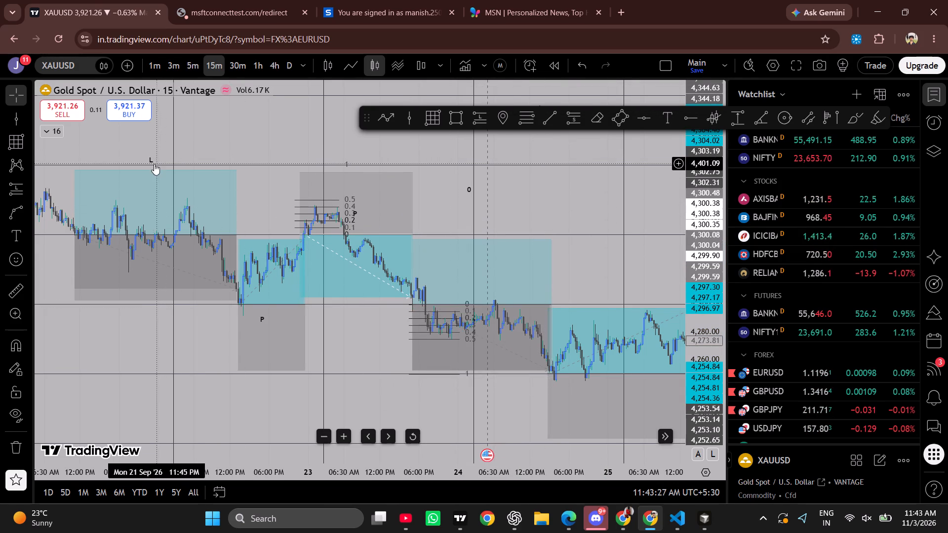
Move the L label onto the extended 4,300 long box, at about 4,335 and 5:30 AM on 24 September, and delete its 0 label.
drag(351, 151, 257, 266)
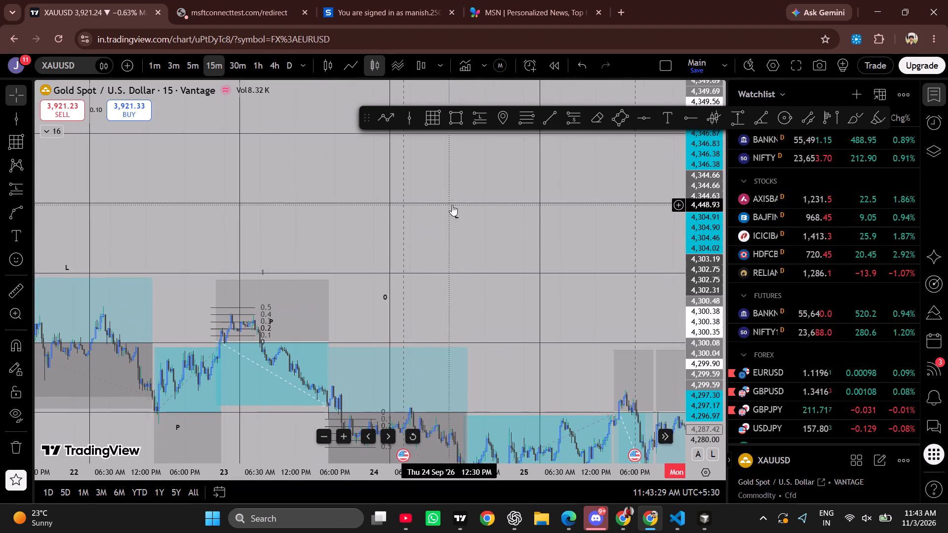
drag(456, 214, 402, 365)
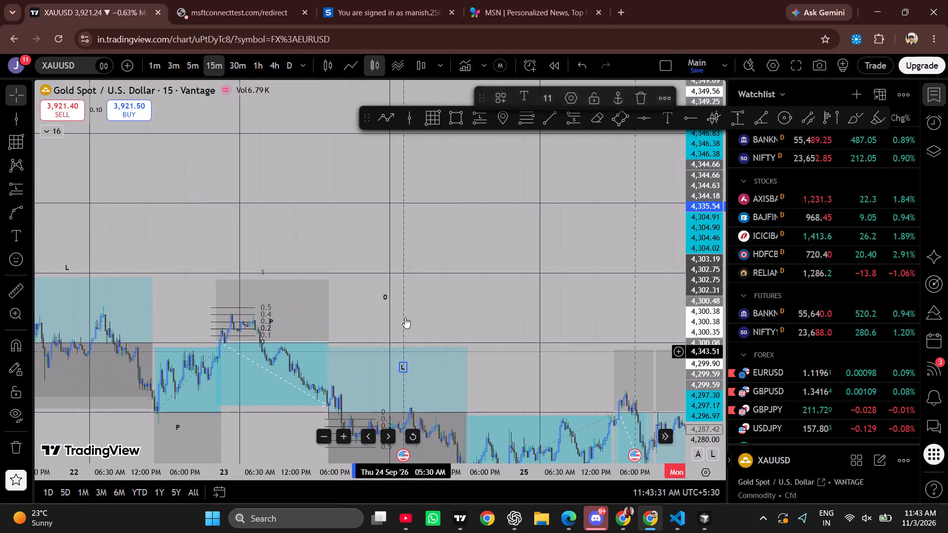
click(385, 294)
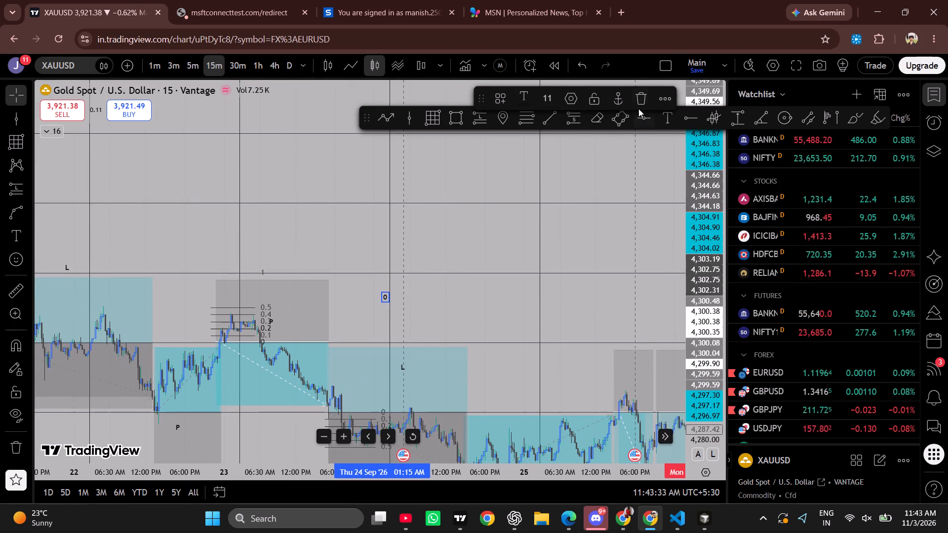
click(638, 100)
Clone the P label from below the 22 September long box onto the upper edge of the 24–25 September 4,250 long box.
drag(563, 308, 543, 154)
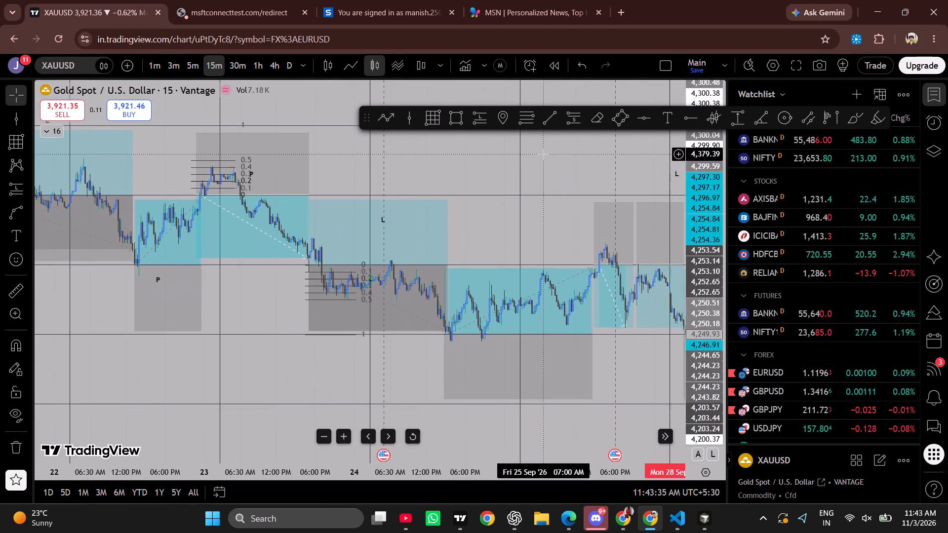
ctrl+drag(156, 280, 333, 271)
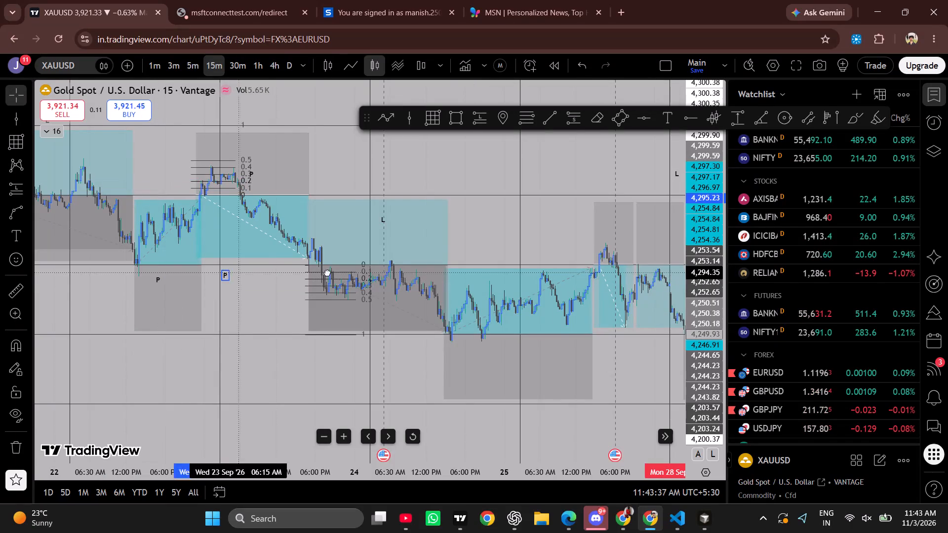
ctrl+drag(333, 271, 527, 261)
Clone the P label onto the first 25 September 4,300 short box, at about 4,325 and 4:15 PM.
drag(557, 227, 523, 235)
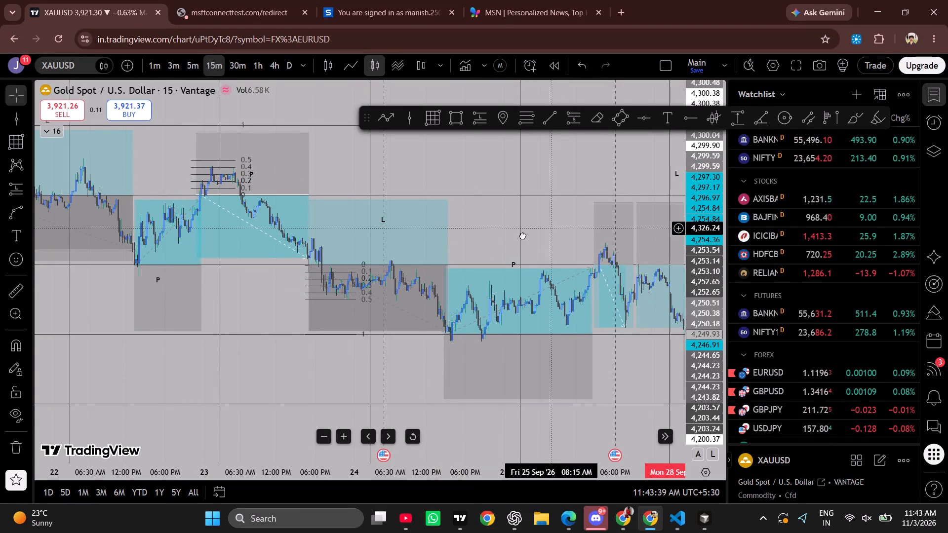
drag(523, 235, 449, 259)
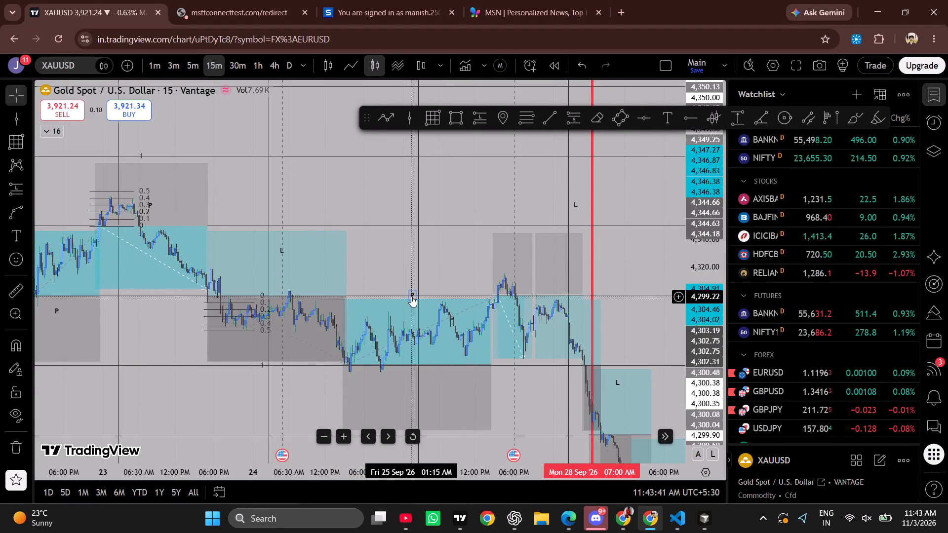
ctrl+drag(411, 296, 503, 265)
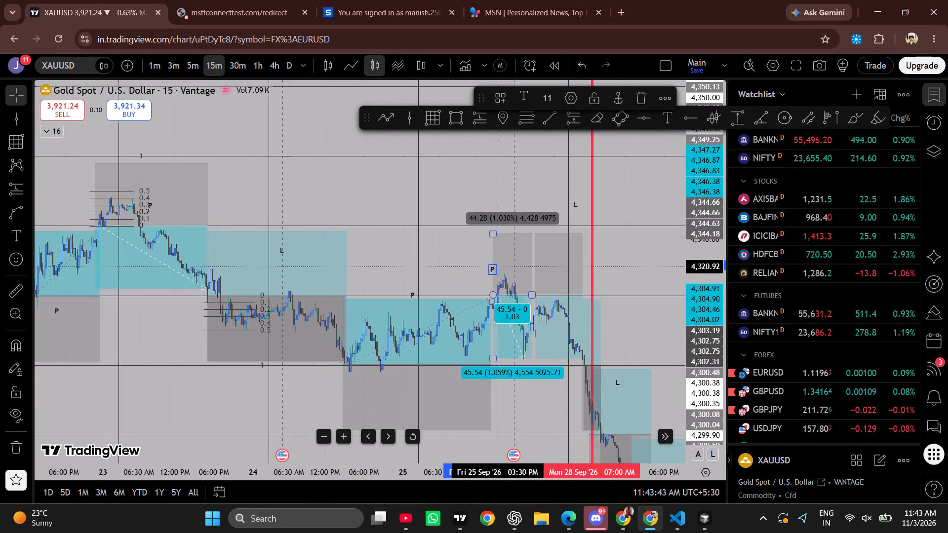
ctrl+drag(503, 265, 511, 262)
Clone the P label onto the second 4,300 short box after 25 September and delete the extra P copy at 2:45 PM on 28 September.
ctrl+drag(412, 294, 466, 272)
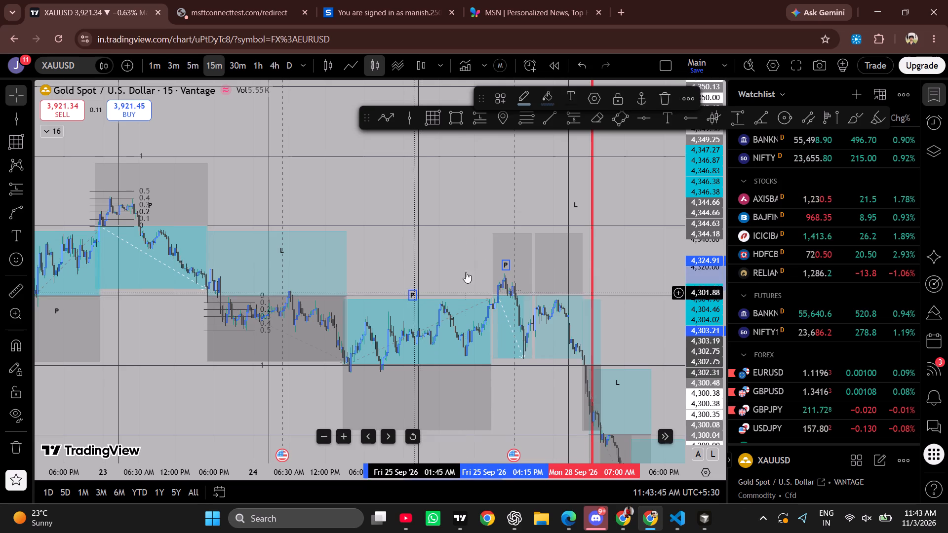
ctrl+drag(466, 272, 561, 260)
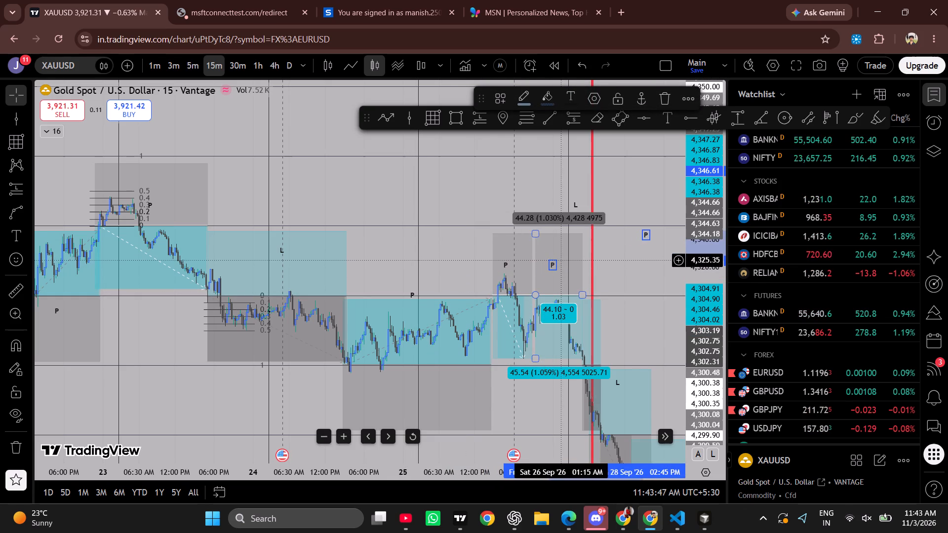
click(647, 236)
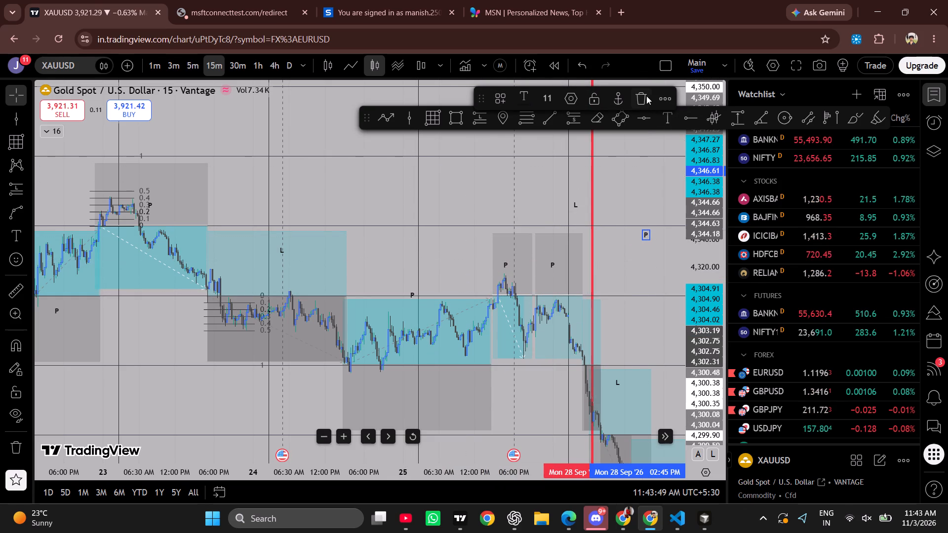
click(642, 100)
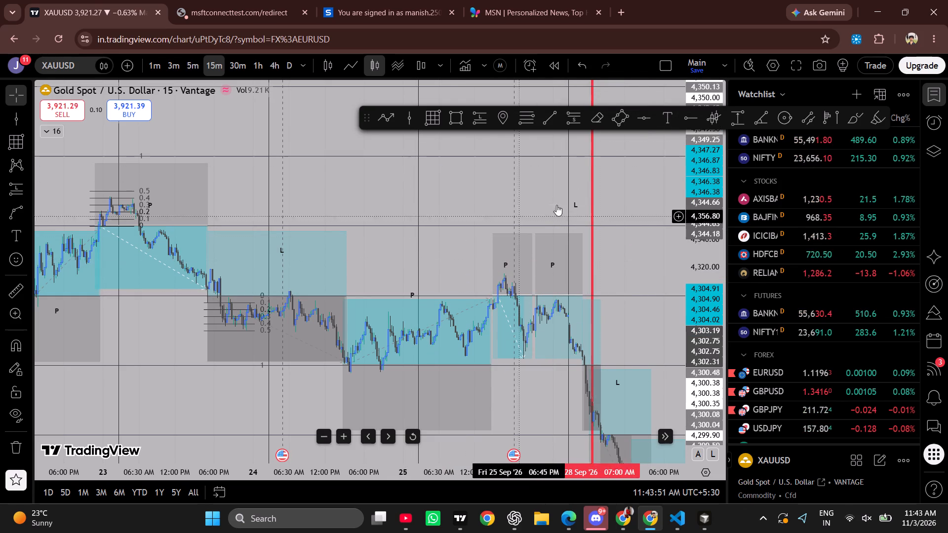
Delete the L label above the second 4,300 short box, at 4:00 AM on 28 September.
click(575, 201)
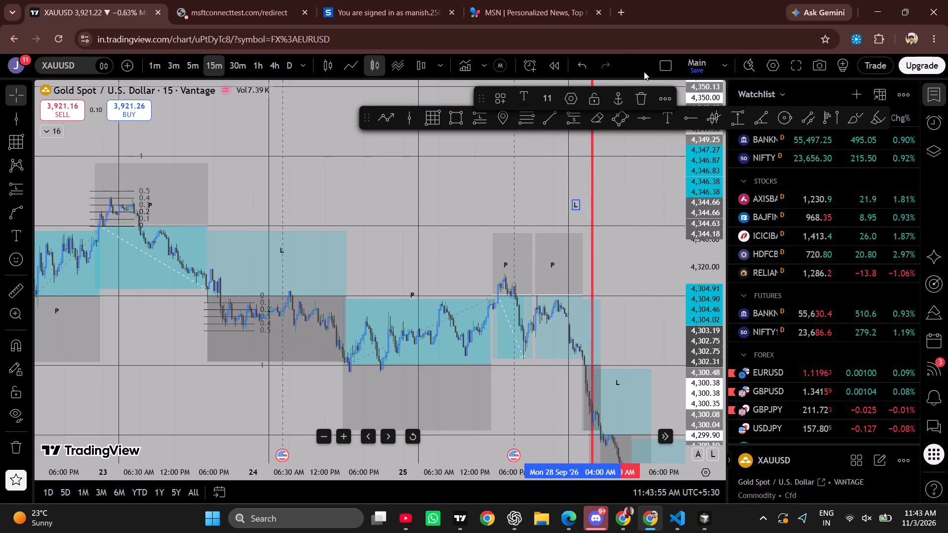
click(639, 94)
Move the P label from inside the 23 September 4,350 short box to just above it, at about 4,400.
drag(523, 199, 767, 214)
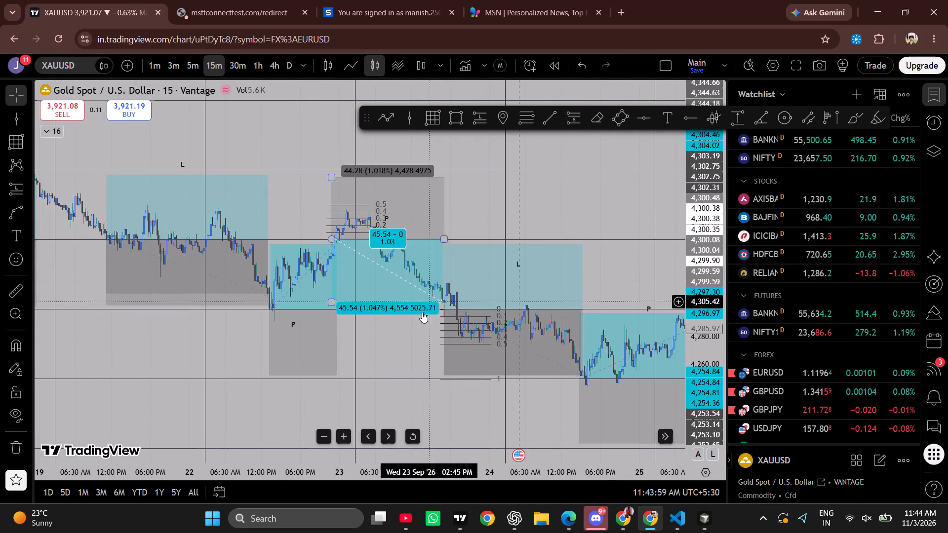
drag(406, 339, 517, 354)
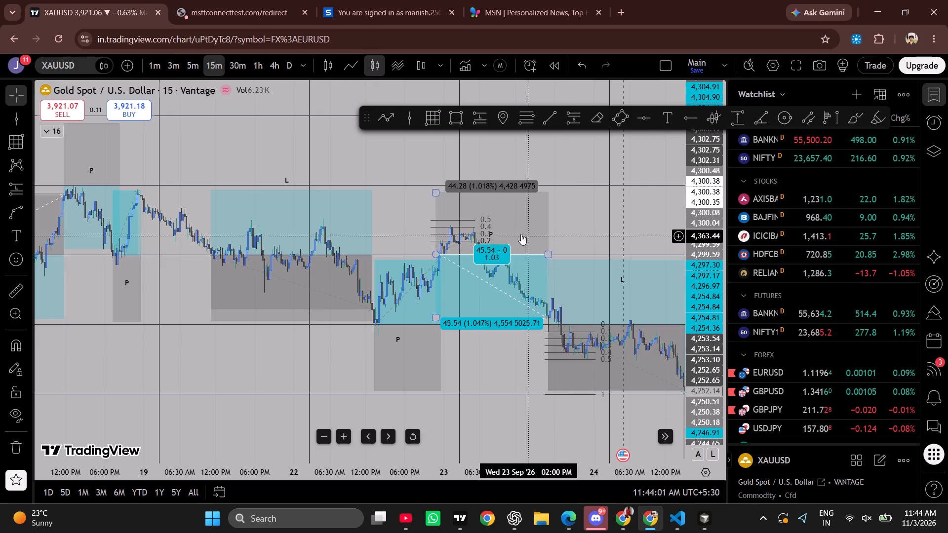
drag(490, 234, 504, 169)
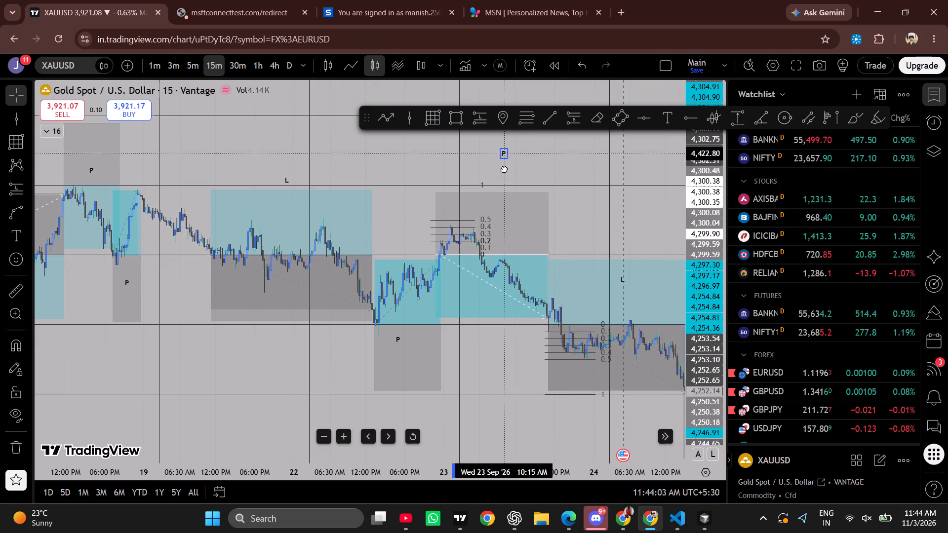
drag(504, 169, 504, 186)
Delete the Fibonacci retracement drawn between 4,350 and 4,400 over the 23 September short box.
click(431, 220)
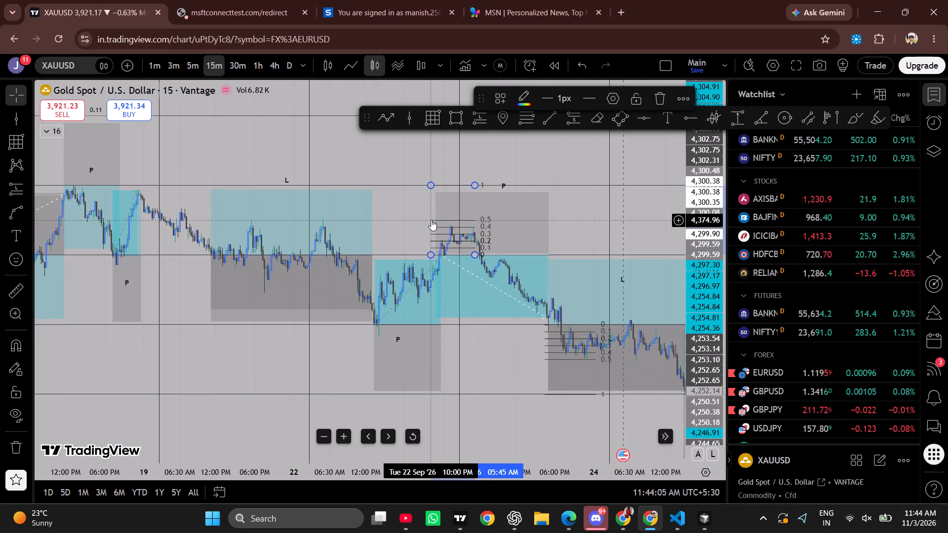
click(656, 96)
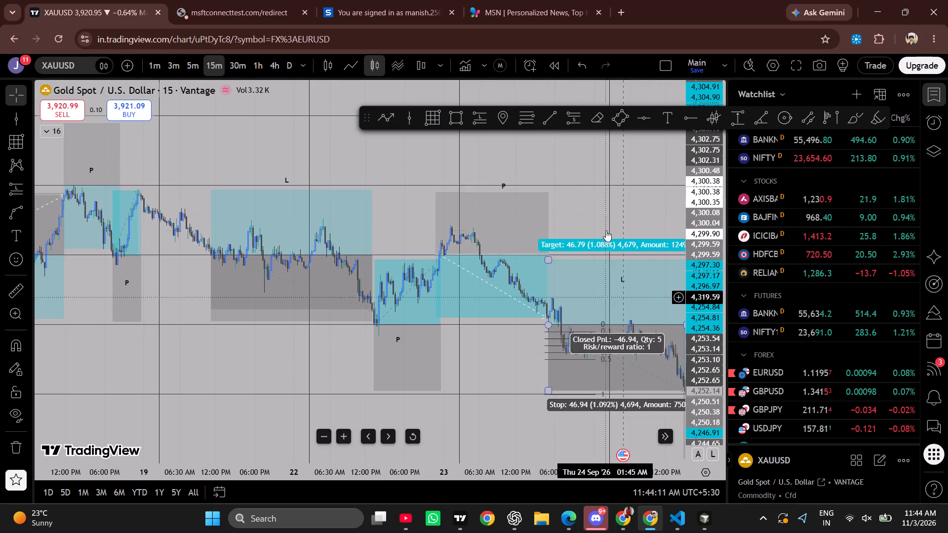
Add a text label 10L above the 14 September boxes, at about 4,435 and 3:00 PM on 14 September.
drag(610, 194, 307, 150)
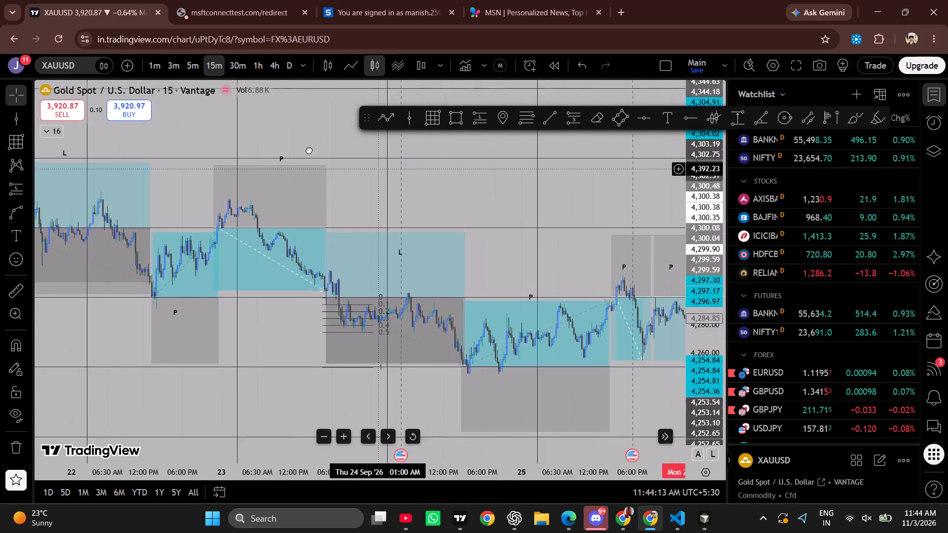
drag(307, 150, 554, 226)
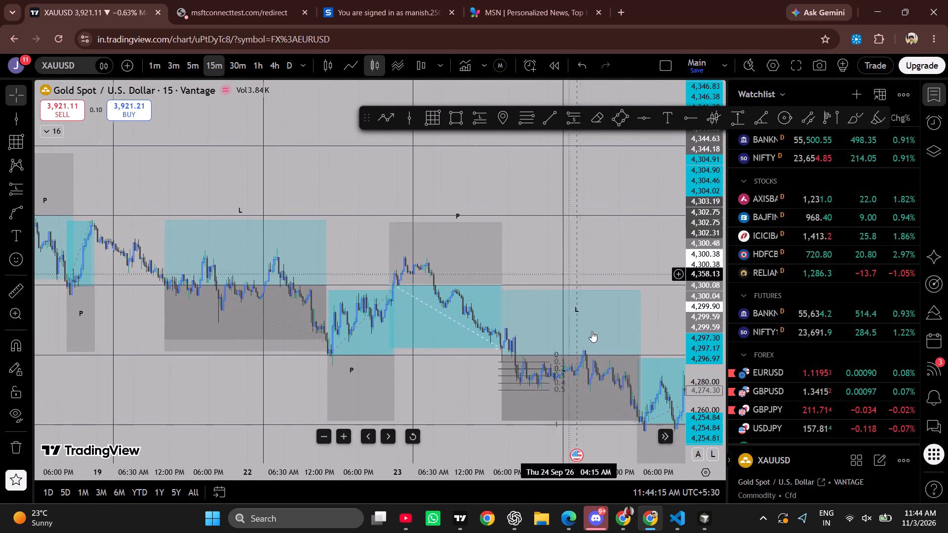
drag(355, 177, 610, 189)
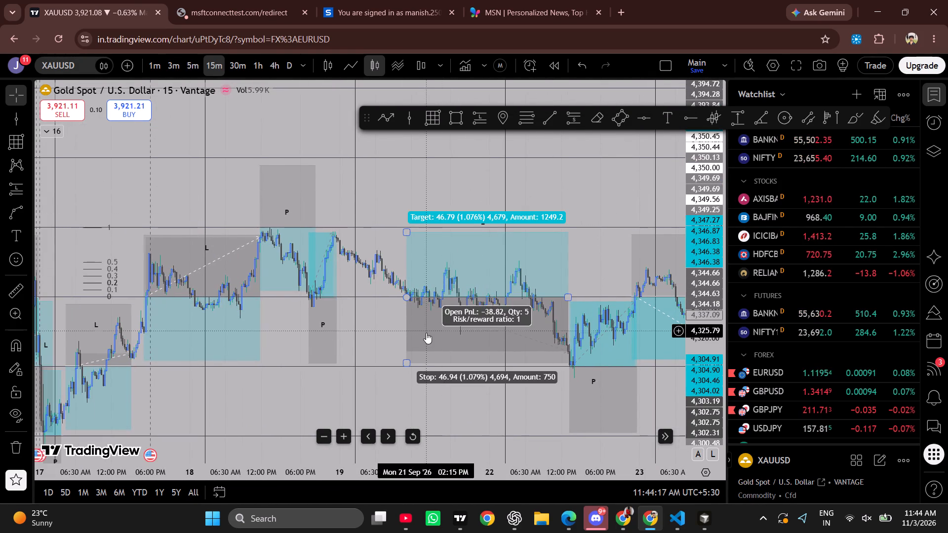
drag(257, 404, 526, 354)
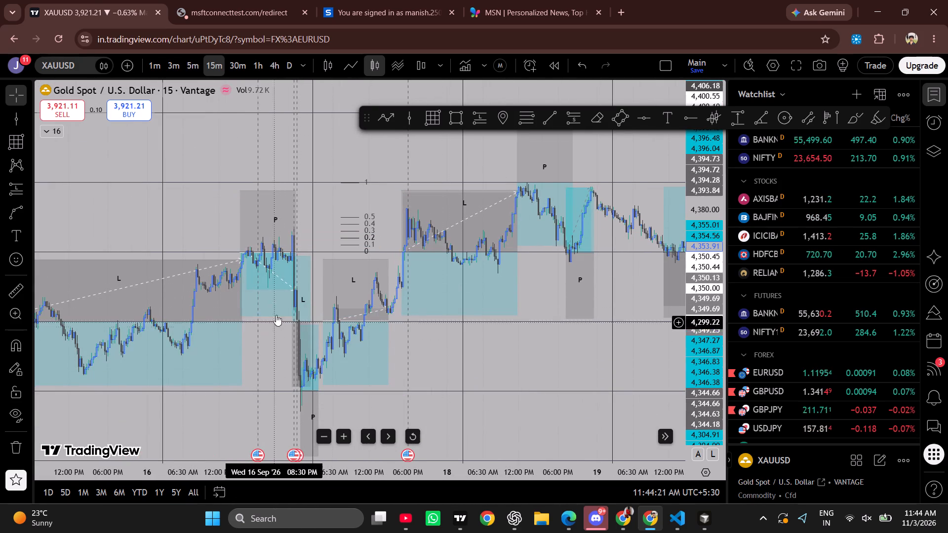
drag(266, 375, 749, 392)
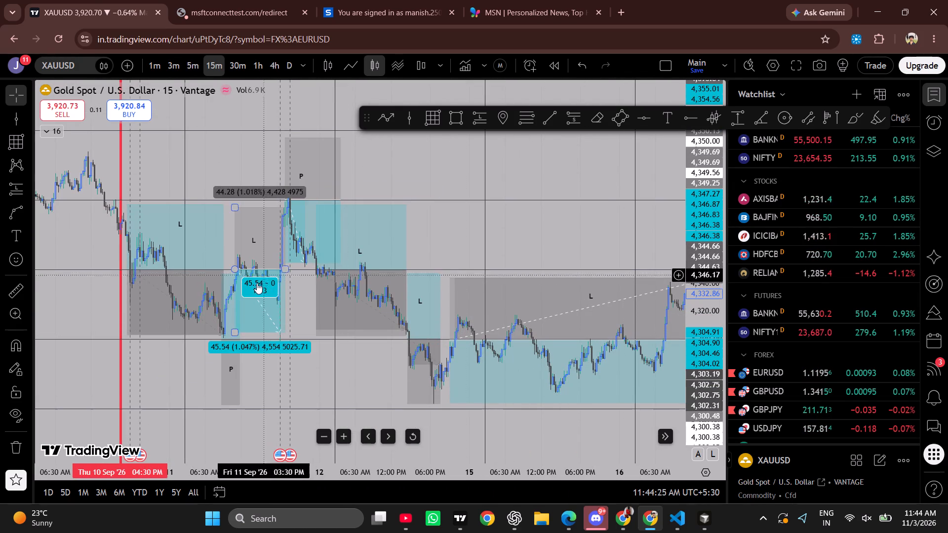
drag(182, 381, 351, 407)
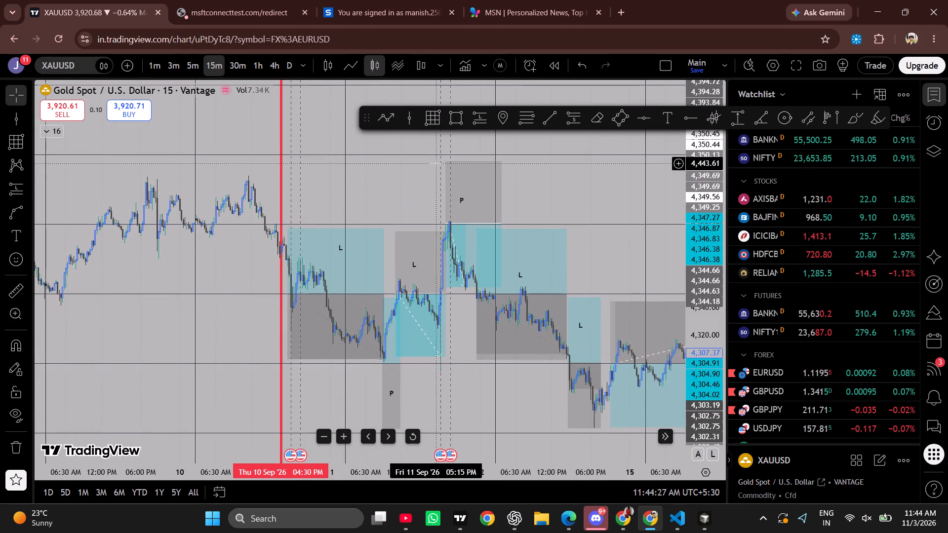
click(666, 122)
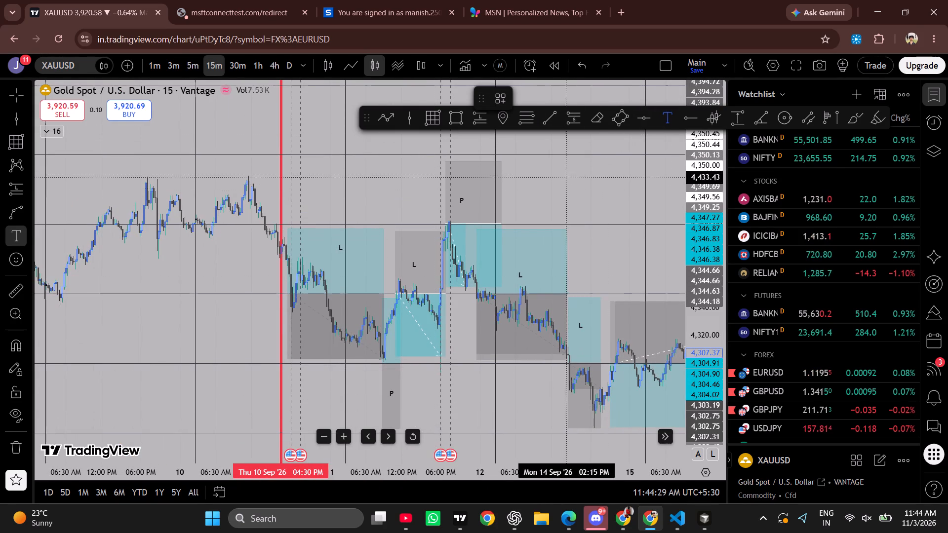
click(571, 170)
text(10)
key(shift+l)
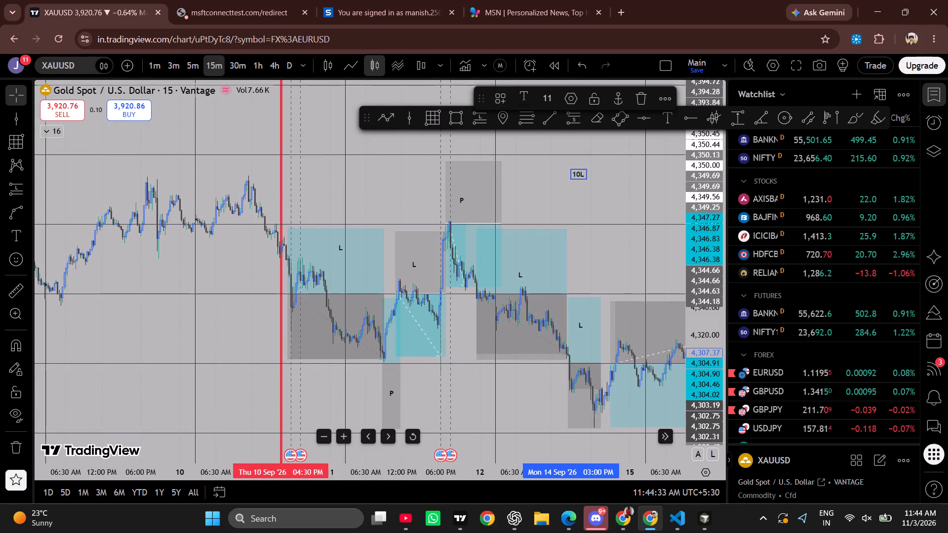
Review the marked position boxes from 10 to 28 September to count the ones labelled P.
drag(401, 184, 318, 164)
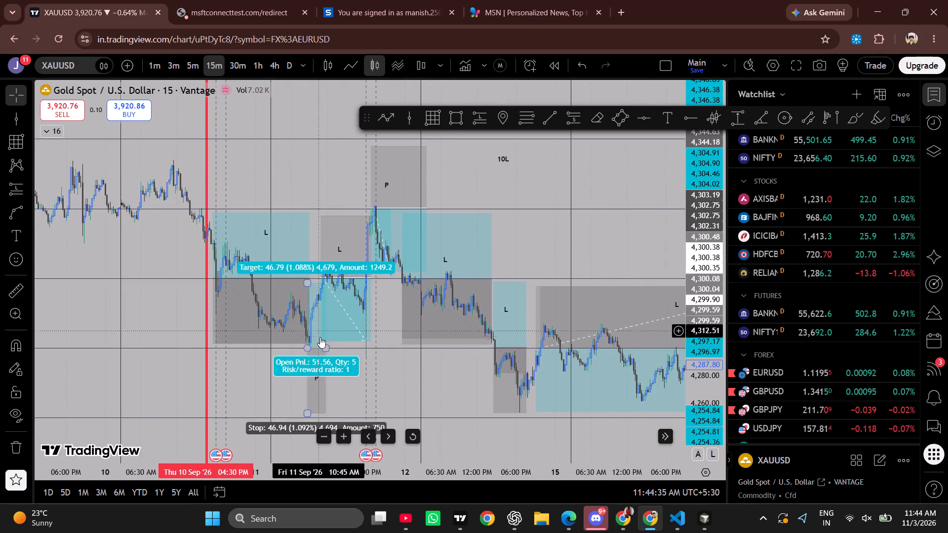
drag(532, 193, 379, 176)
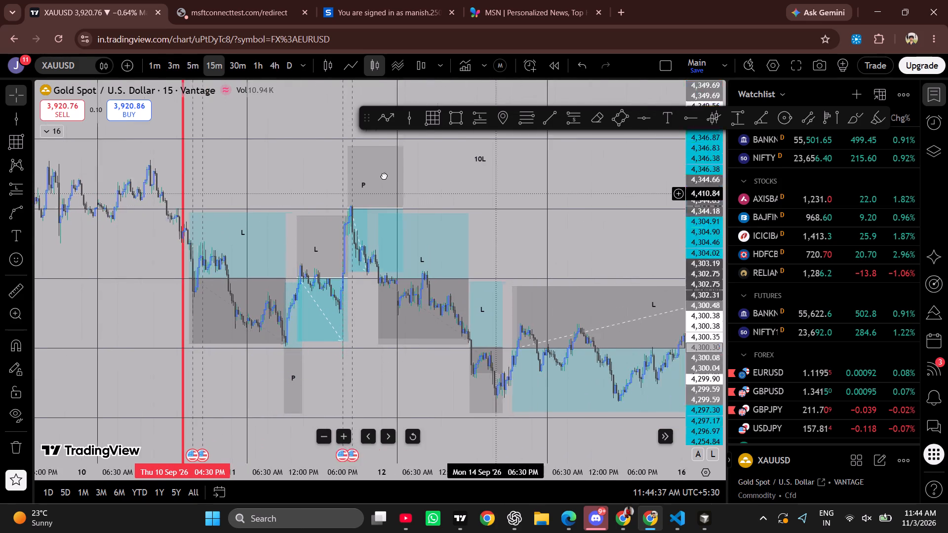
drag(379, 176, 221, 202)
drag(363, 231, 123, 203)
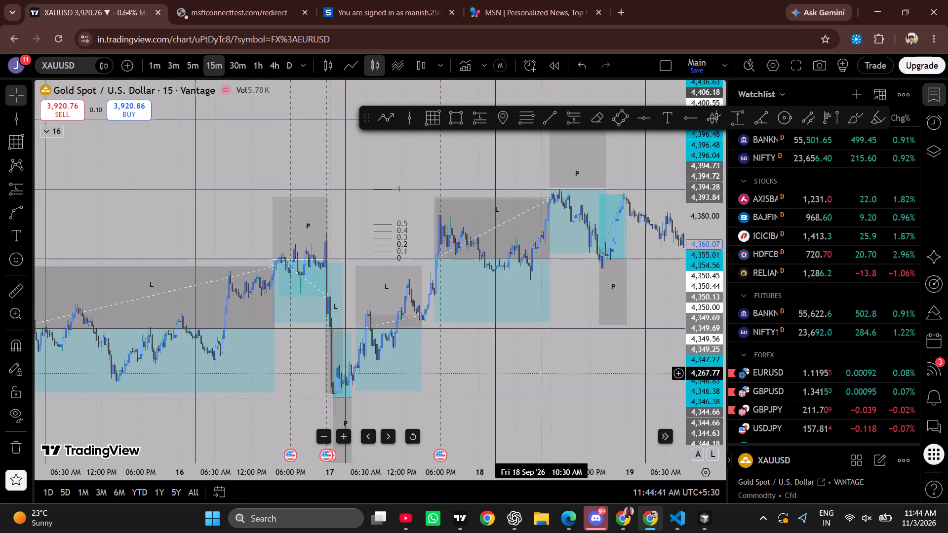
drag(541, 372, 395, 396)
drag(506, 401, 478, 405)
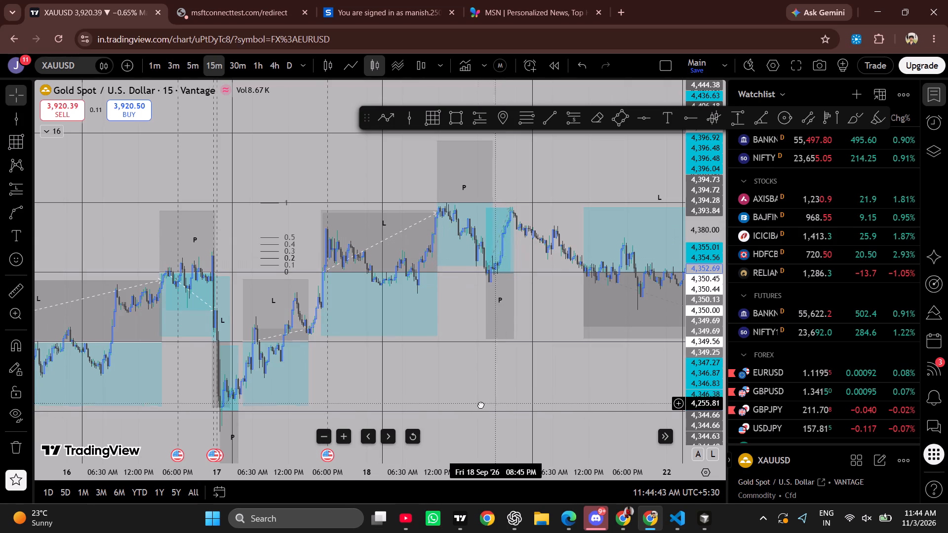
drag(478, 405, 404, 389)
drag(540, 410, 342, 390)
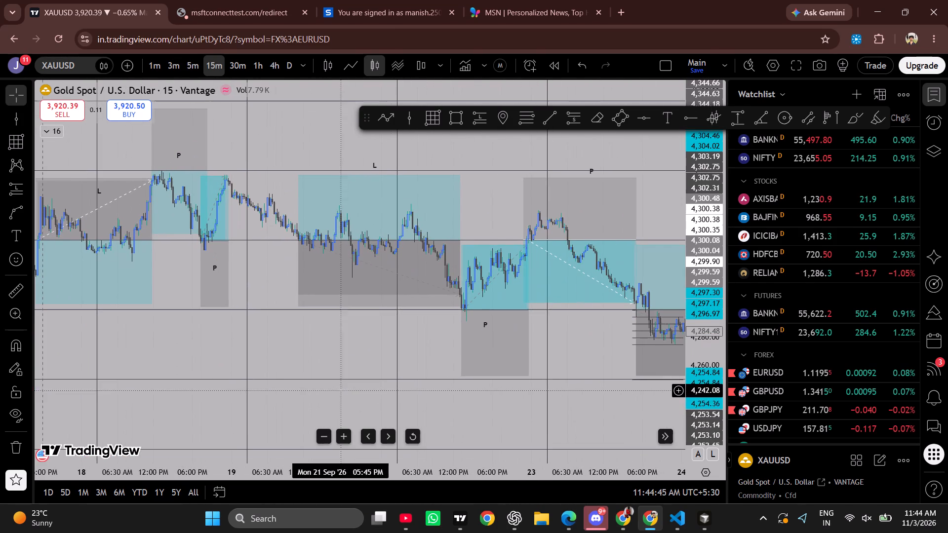
drag(592, 383, 405, 377)
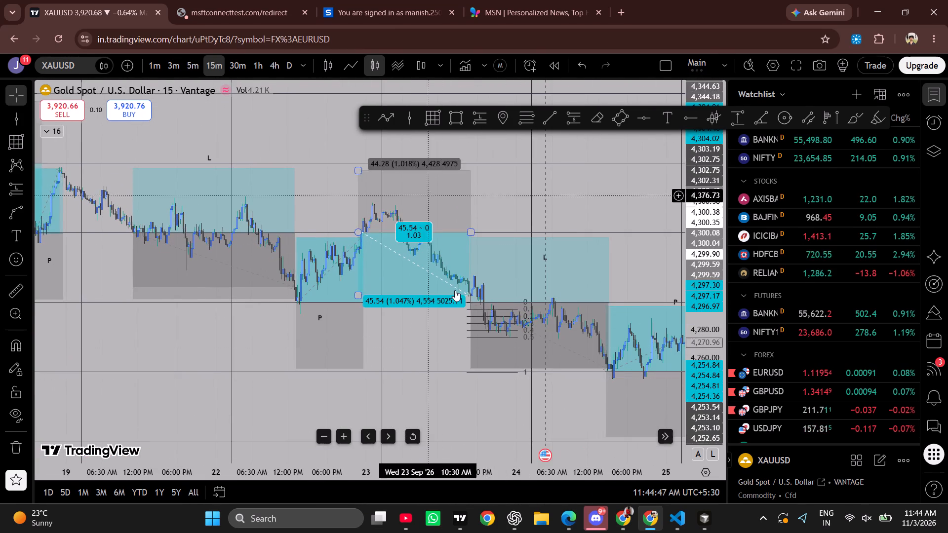
click(509, 383)
drag(509, 383, 280, 327)
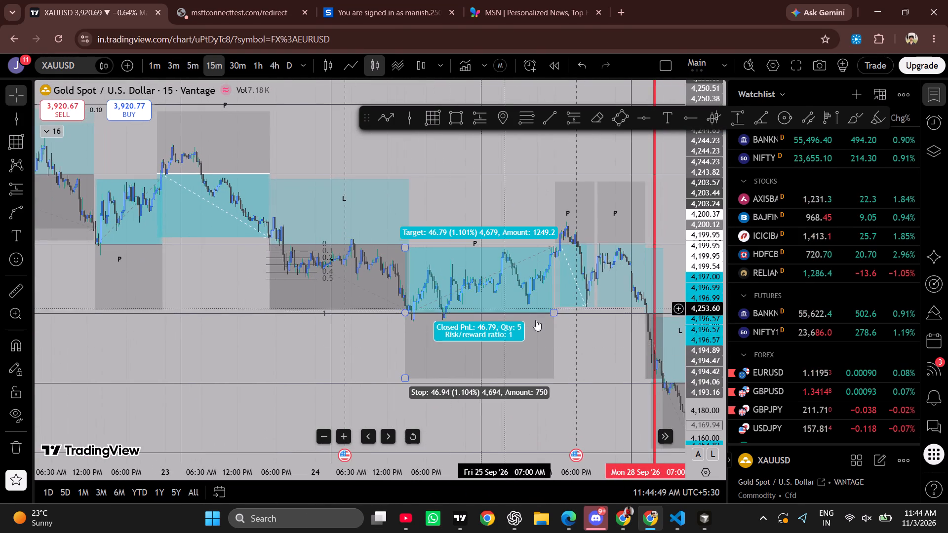
Add a text label 11P just below the 10L label, at about 4,415 and 3:45 PM on 14 September.
drag(337, 161, 741, 308)
drag(316, 179, 808, 253)
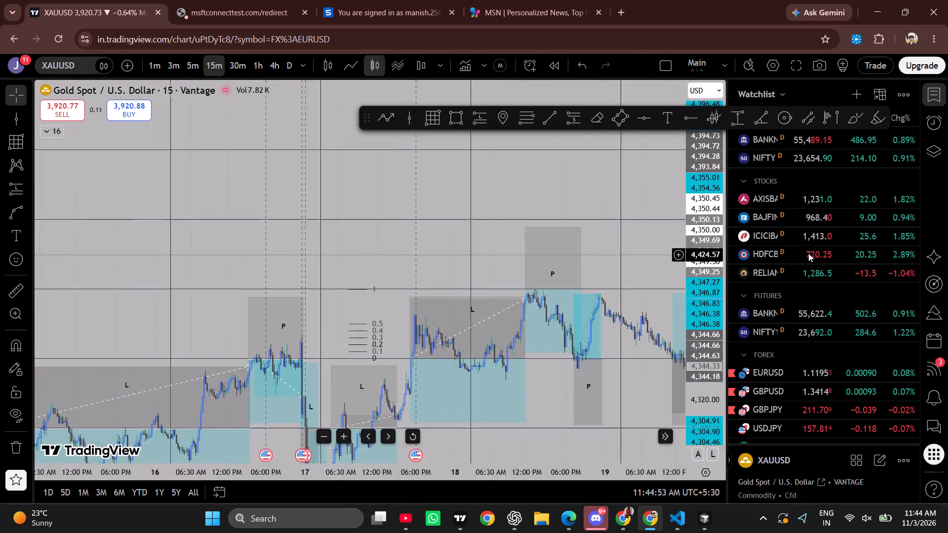
drag(303, 244, 659, 254)
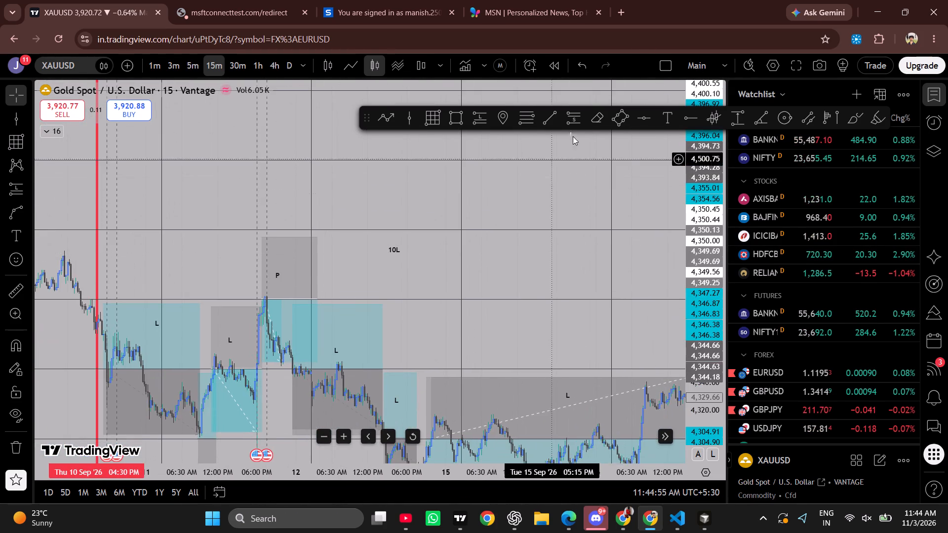
click(671, 121)
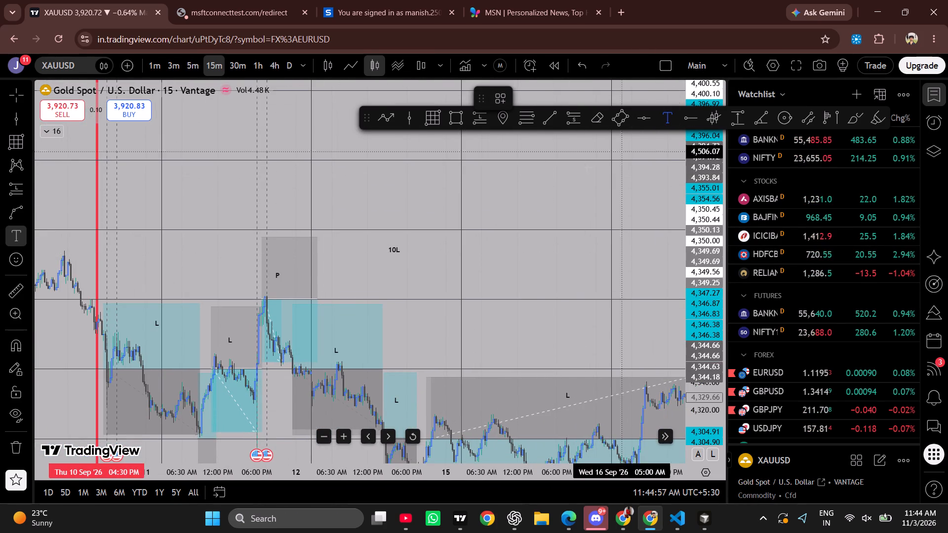
click(392, 274)
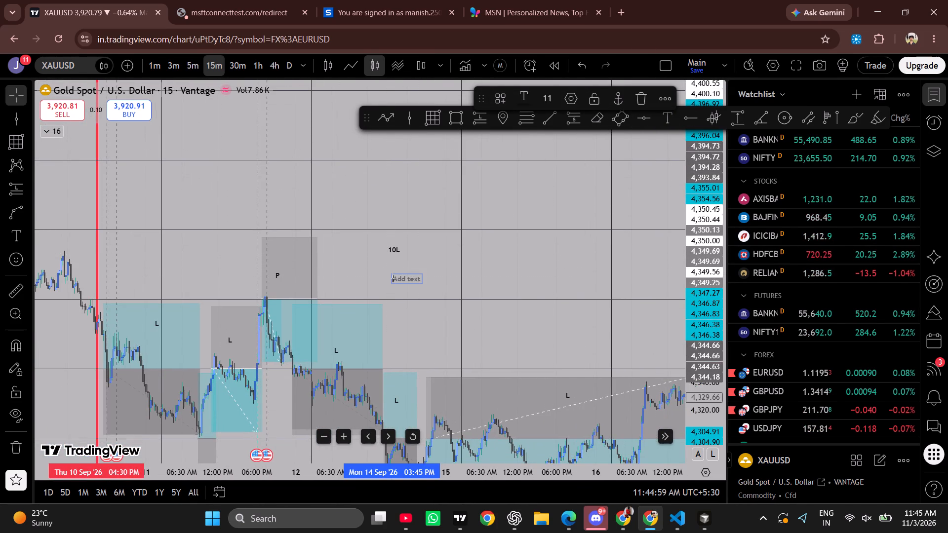
text(11)
key(shift+p)
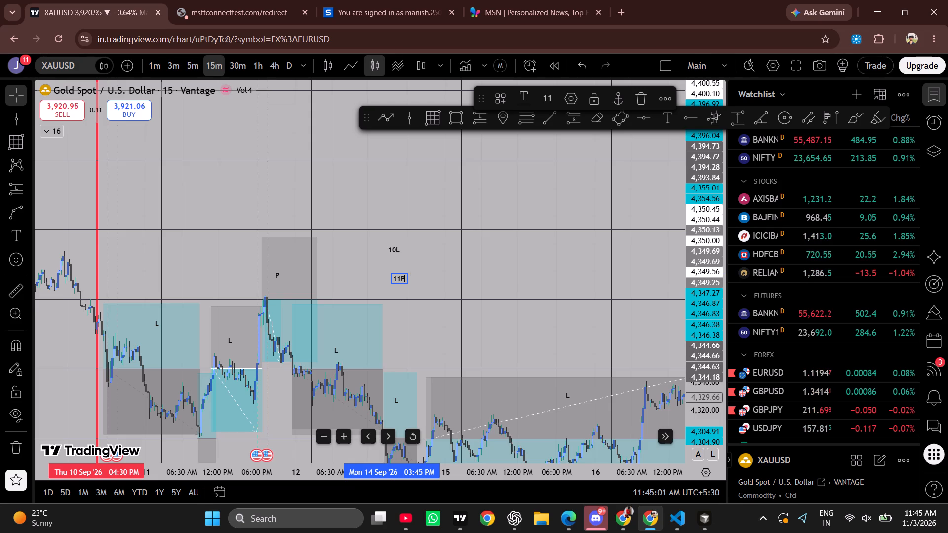
Examine the price action before the 10 September vertical line, back to about 4 September.
drag(227, 182, 397, 182)
drag(206, 340, 396, 336)
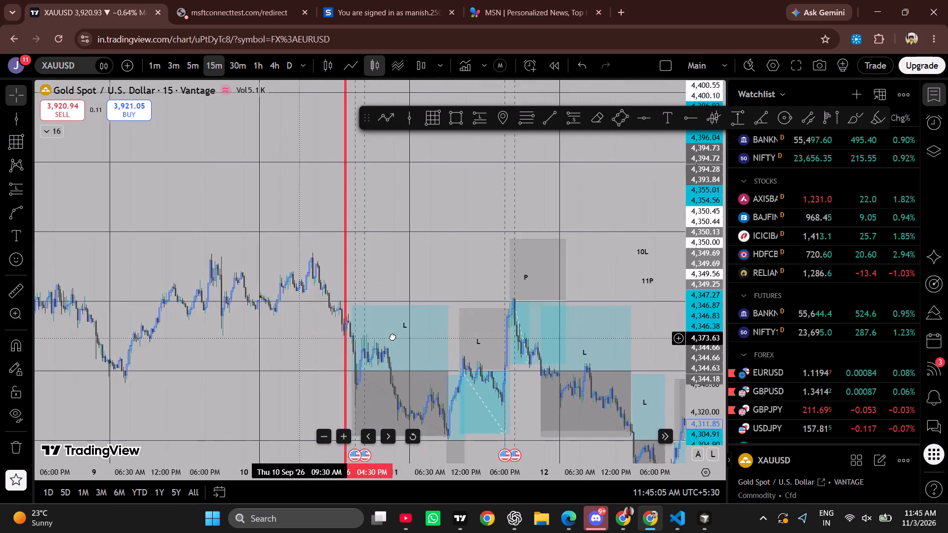
drag(396, 336, 420, 330)
drag(396, 470, 474, 469)
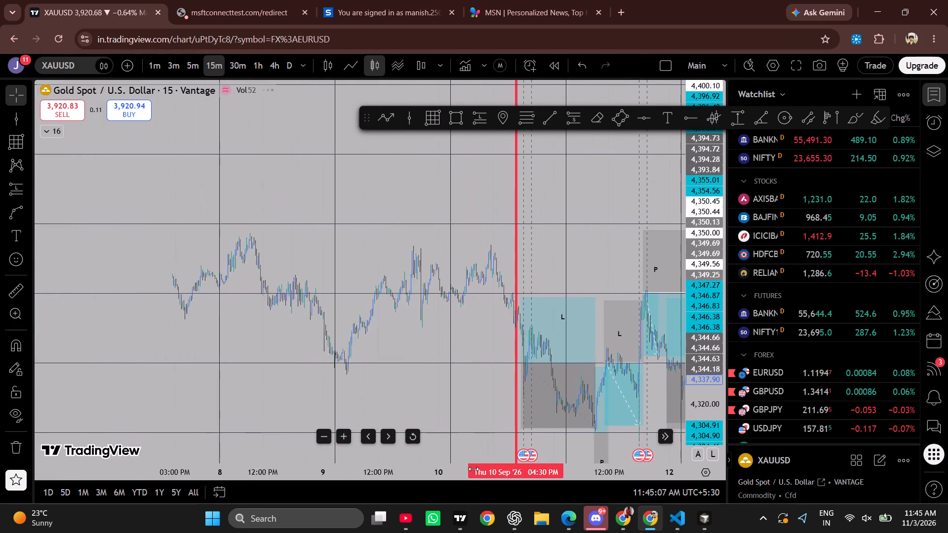
drag(474, 469, 494, 471)
drag(409, 235, 478, 277)
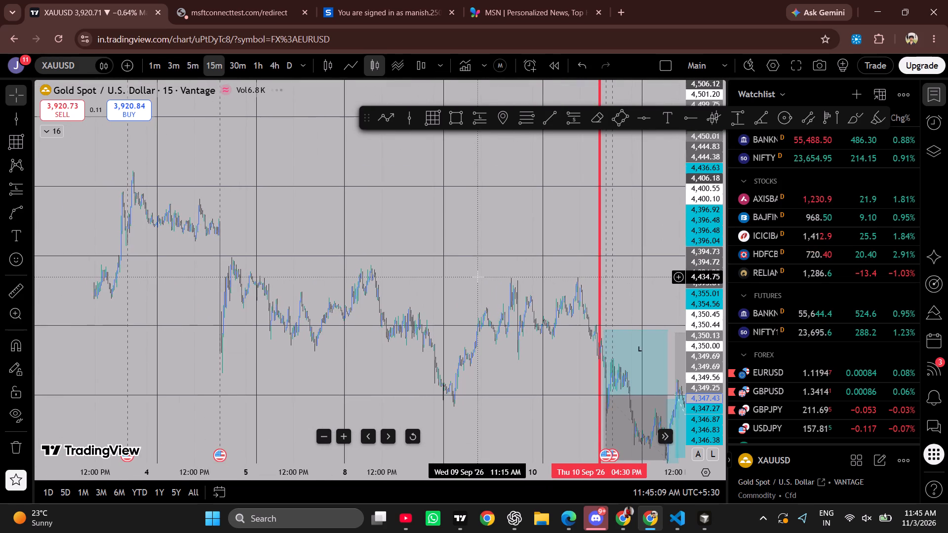